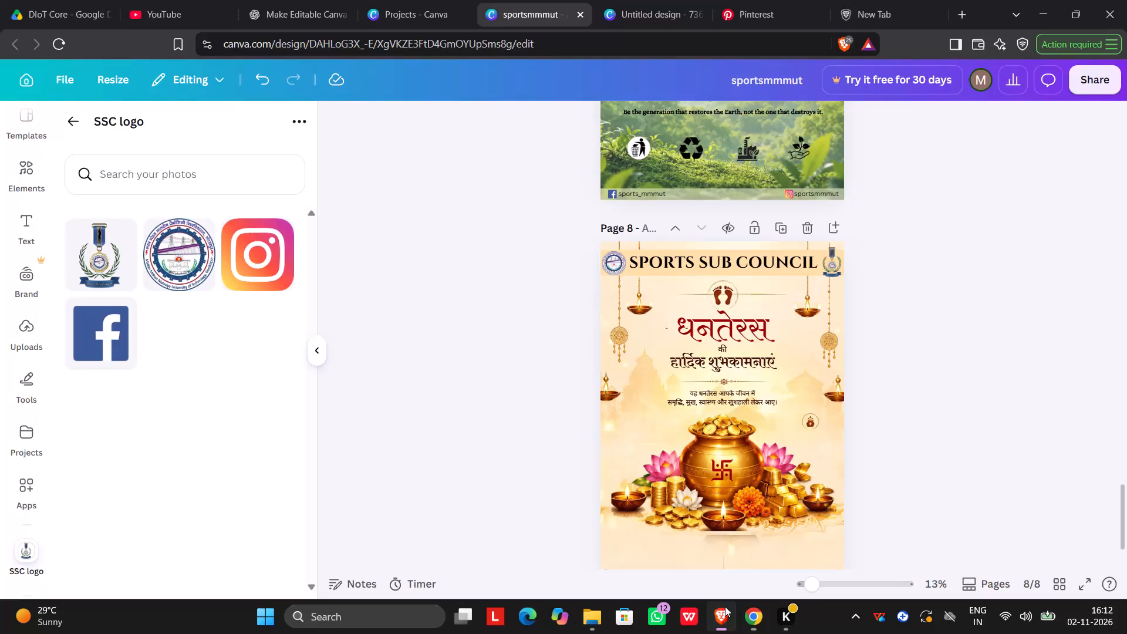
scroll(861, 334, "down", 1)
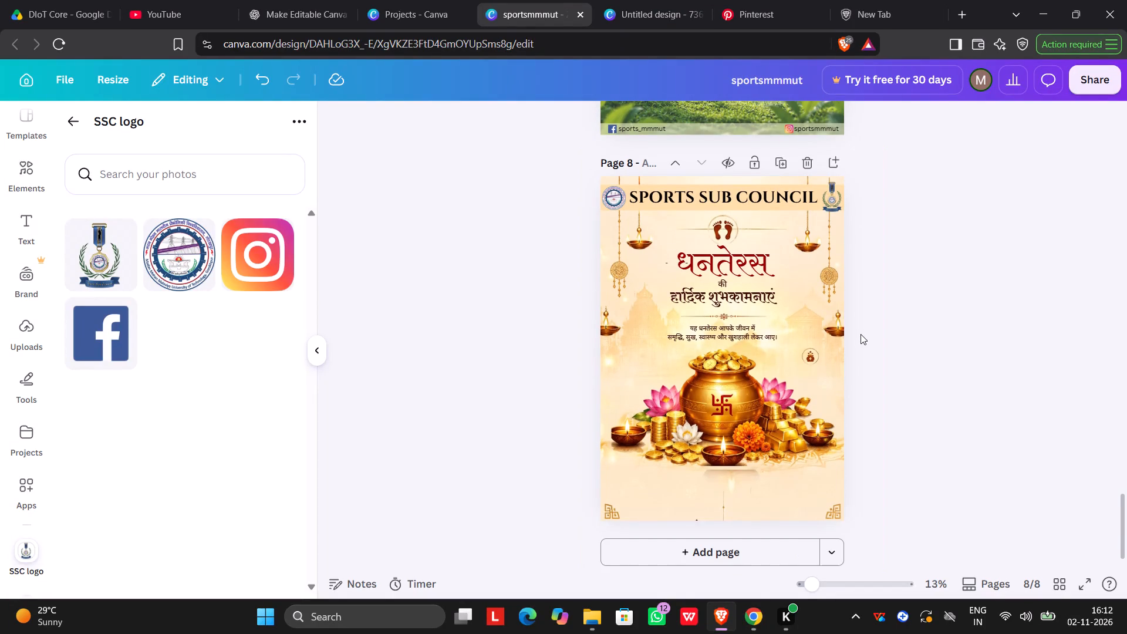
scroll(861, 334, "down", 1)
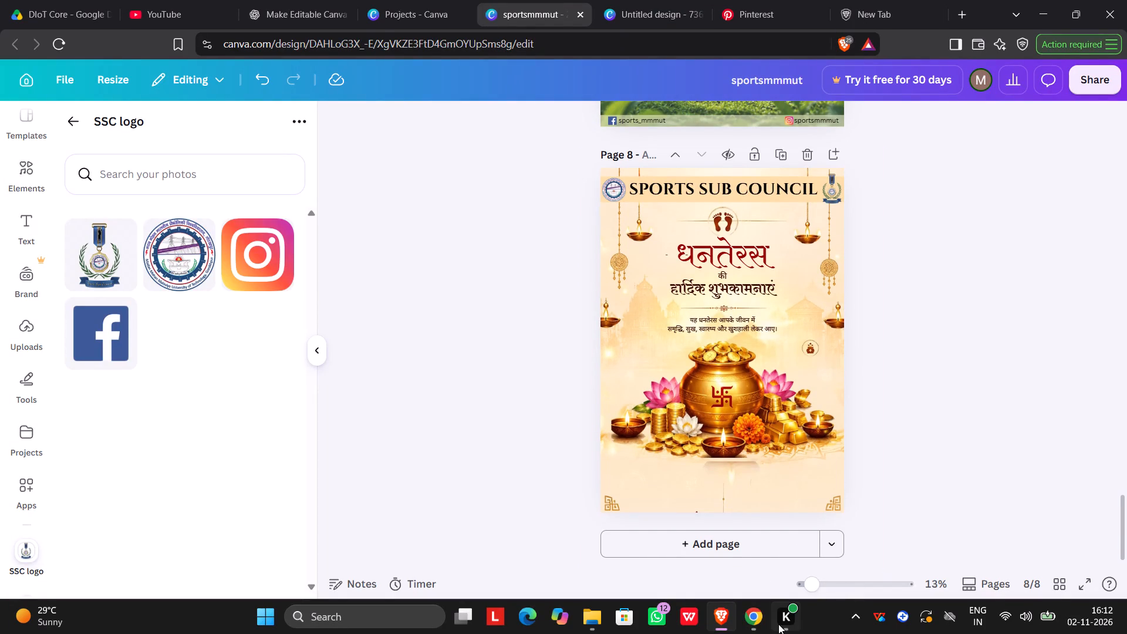
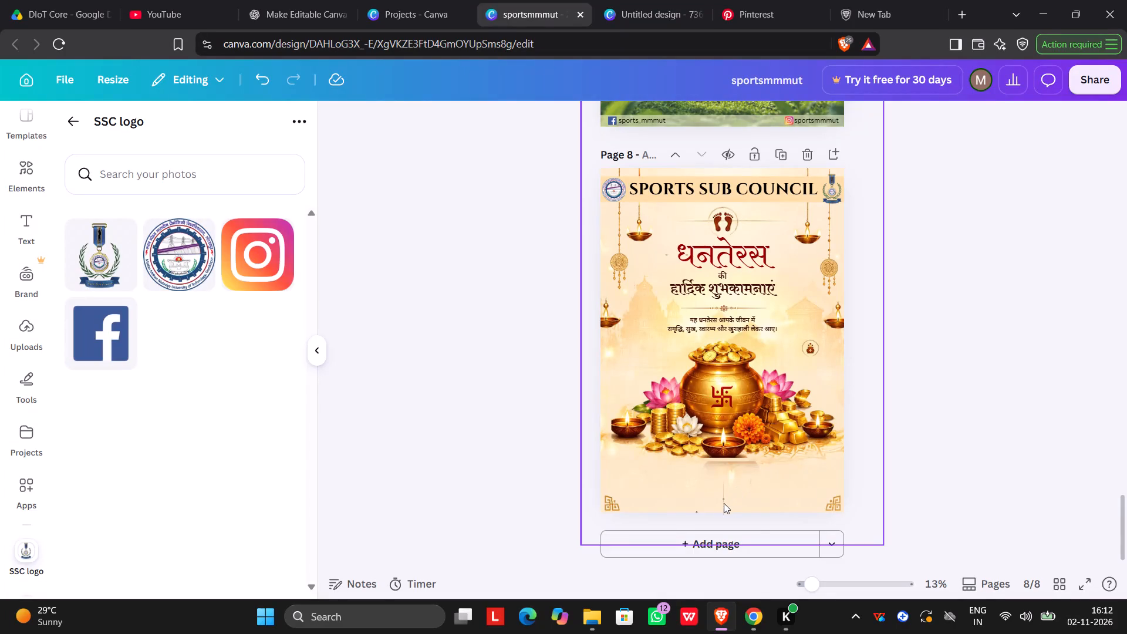
Reposition the glowing temple background image on page 8, shifting it slightly left and up behind the Dhanteras artwork.
left_click_drag(722, 493, 724, 487)
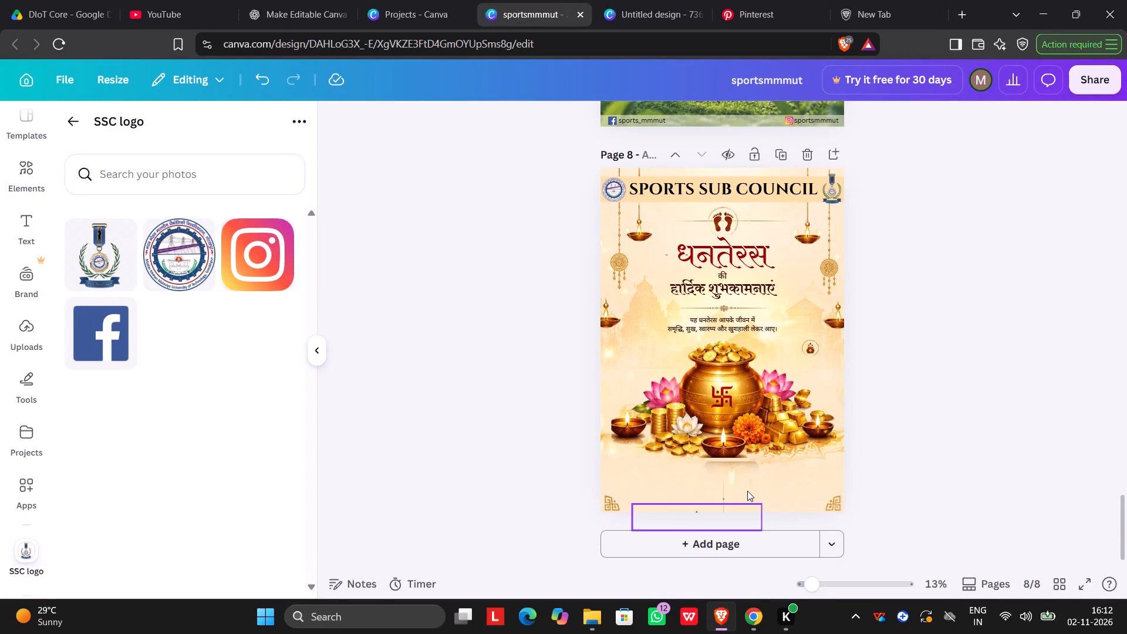
left_click(757, 220)
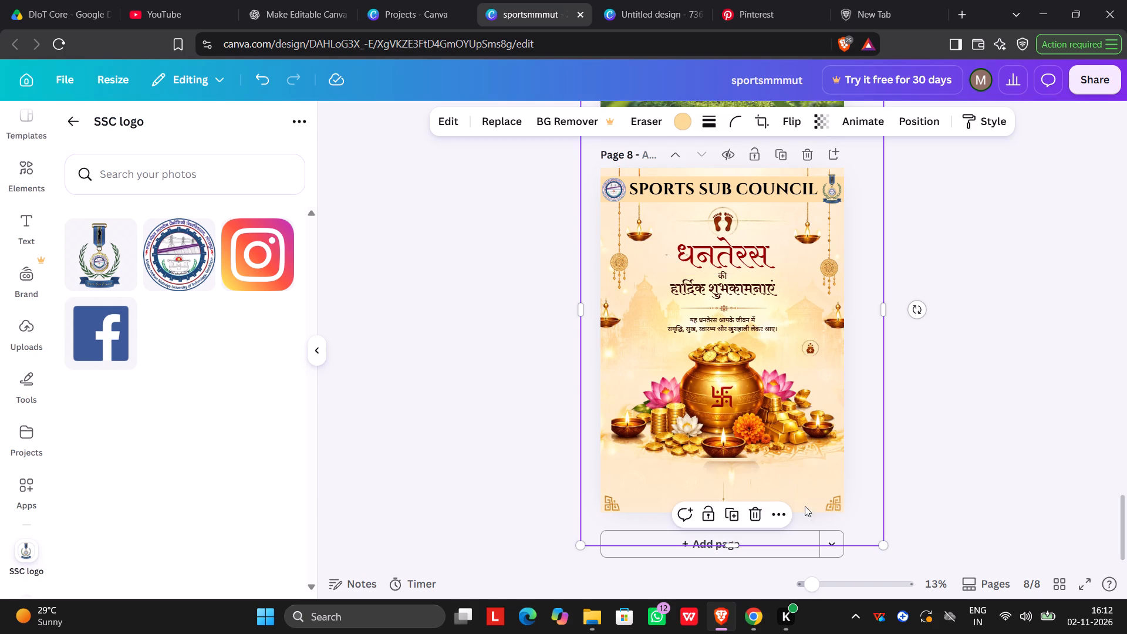
left_click_drag(795, 493, 785, 494)
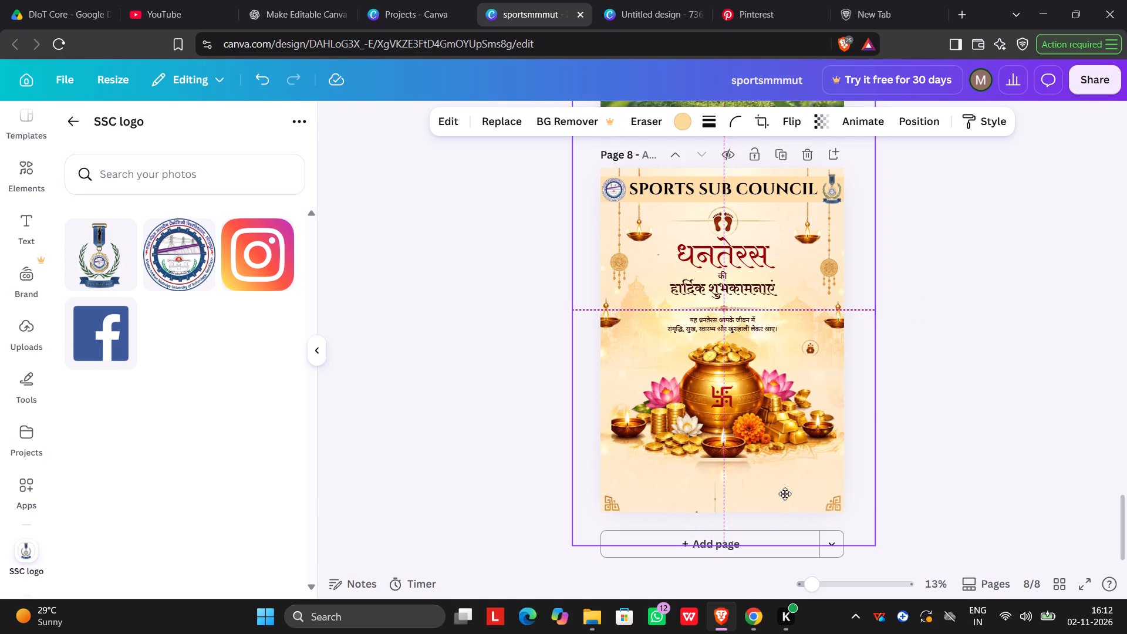
left_click_drag(785, 494, 782, 494)
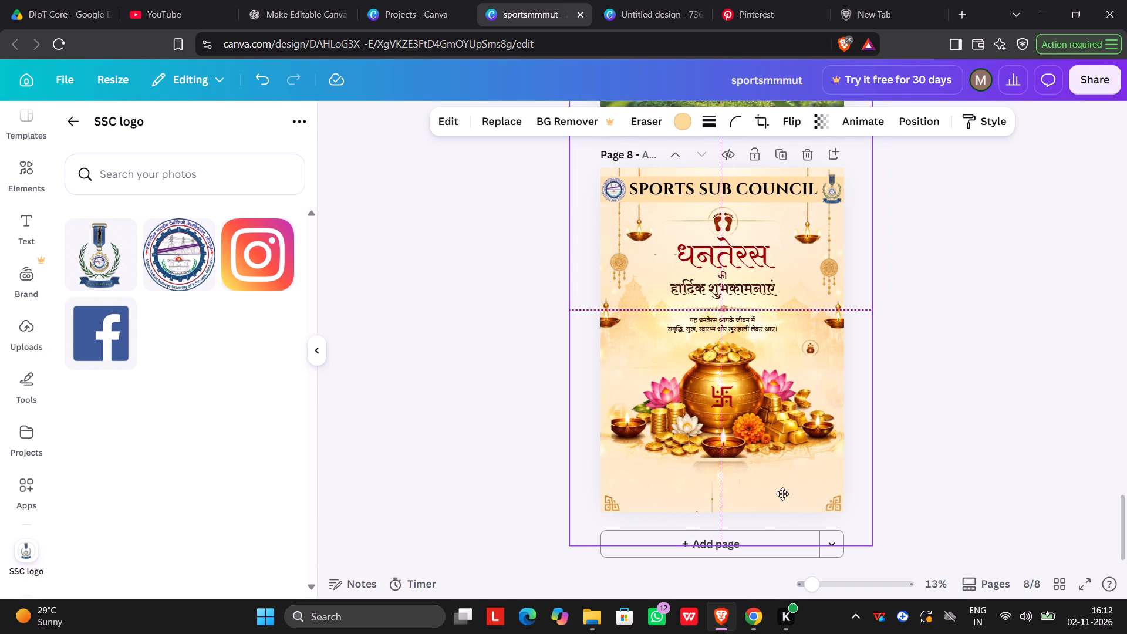
left_click_drag(782, 494, 787, 512)
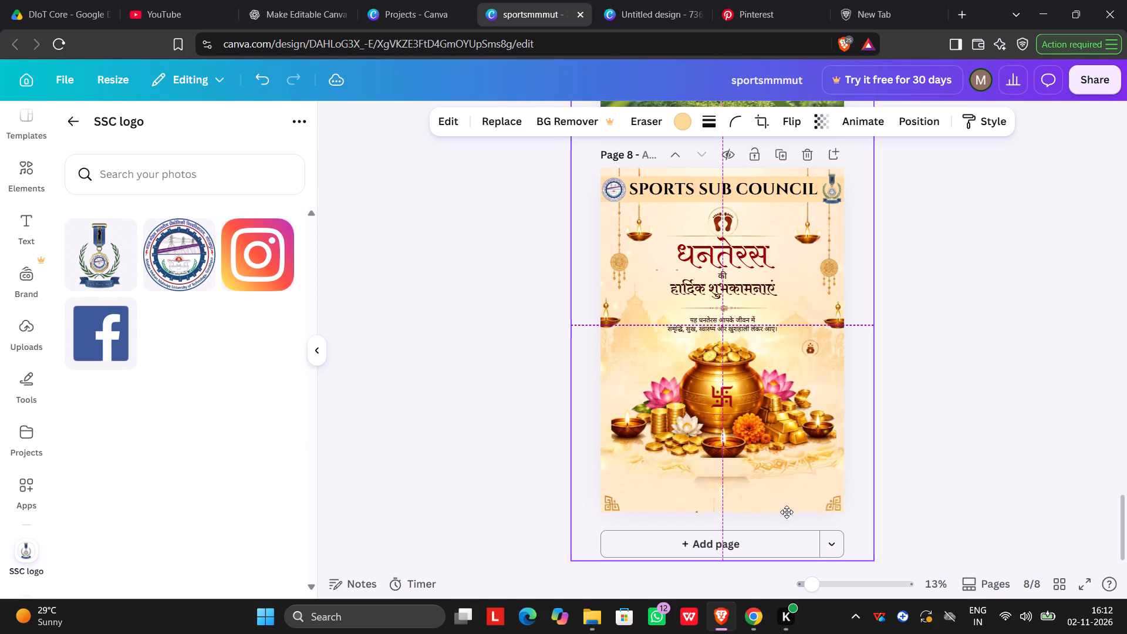
left_click_drag(787, 512, 787, 520)
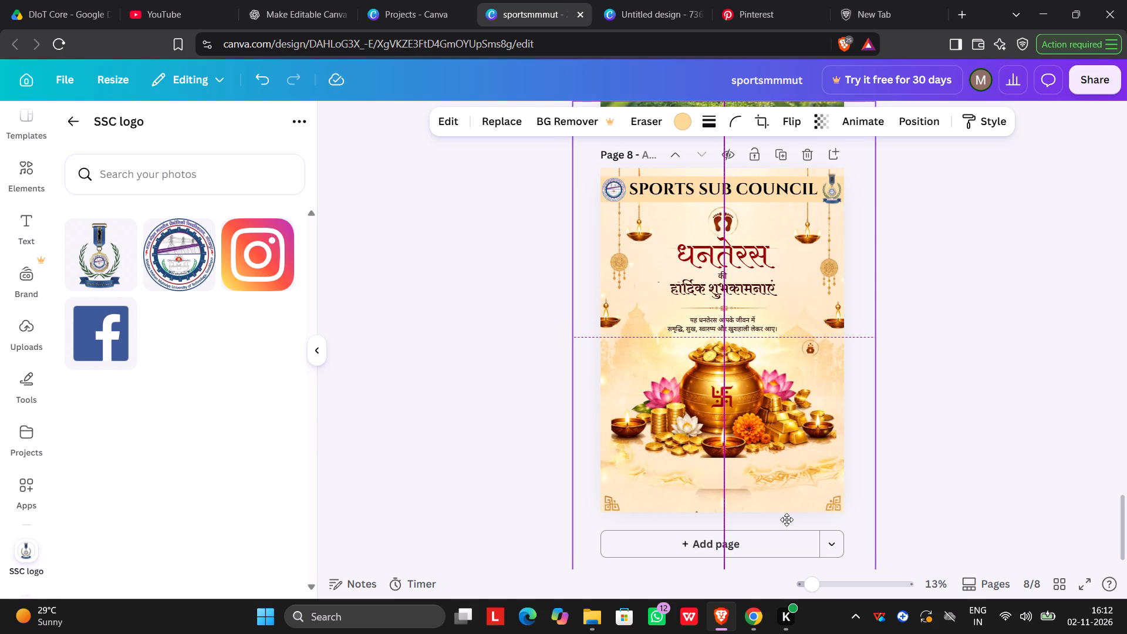
left_click_drag(787, 520, 786, 524)
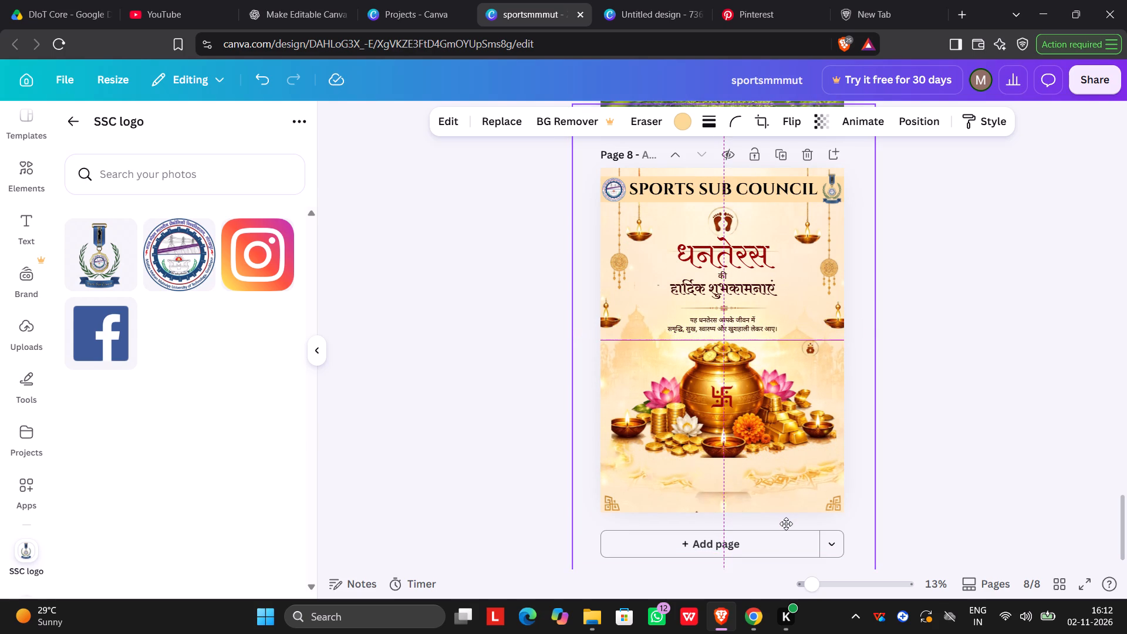
left_click_drag(786, 524, 782, 525)
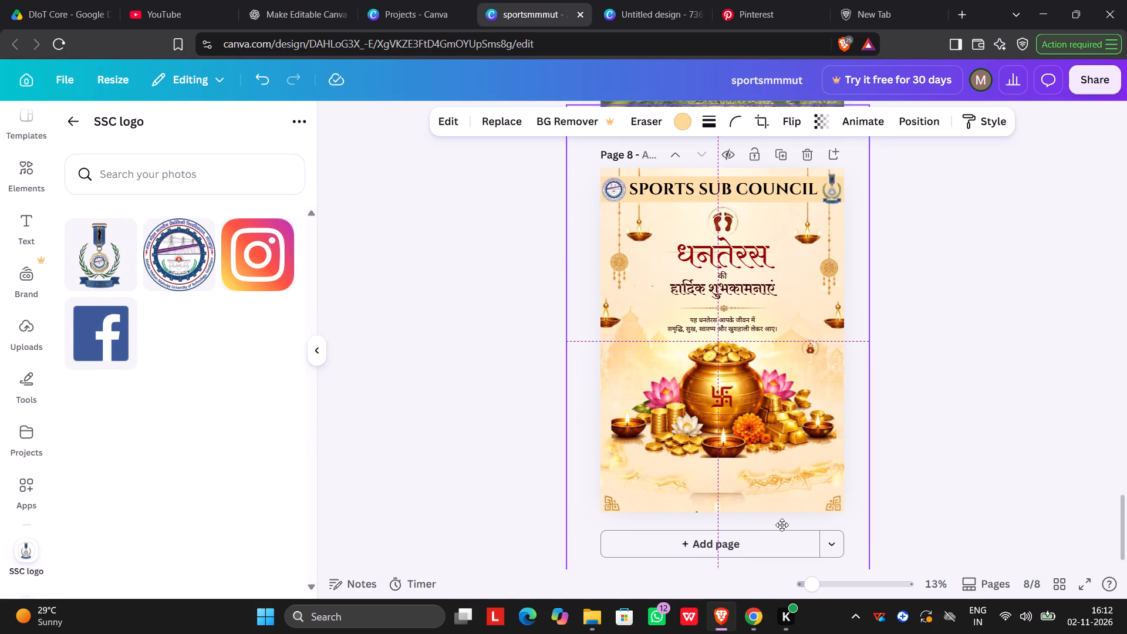
left_click_drag(782, 525, 782, 526)
left_click_drag(782, 526, 778, 508)
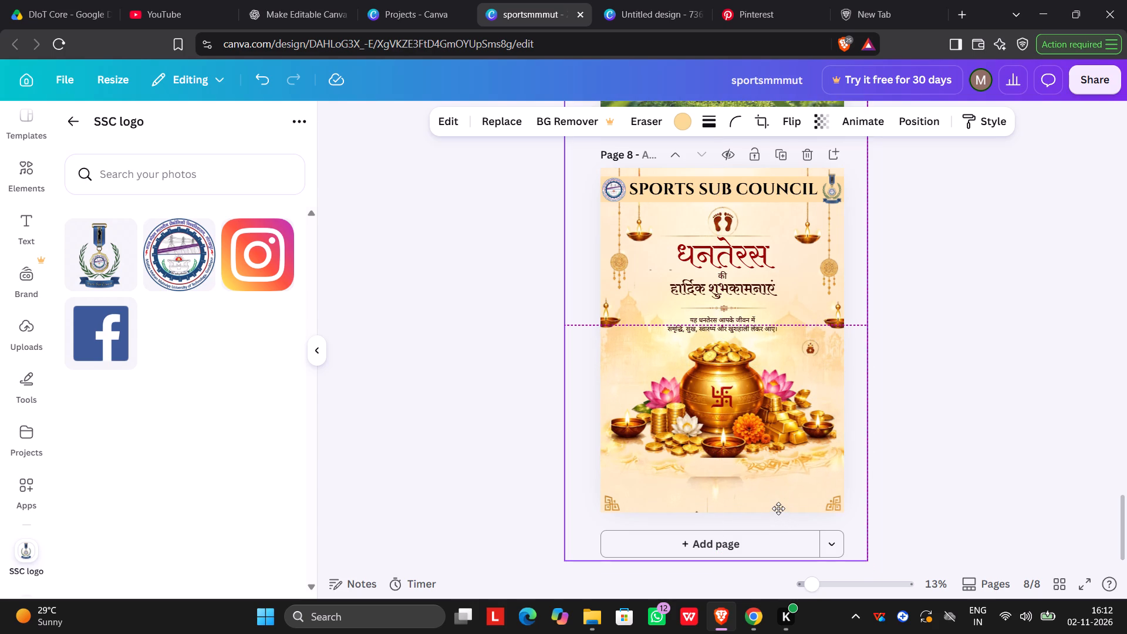
left_click_drag(778, 508, 780, 502)
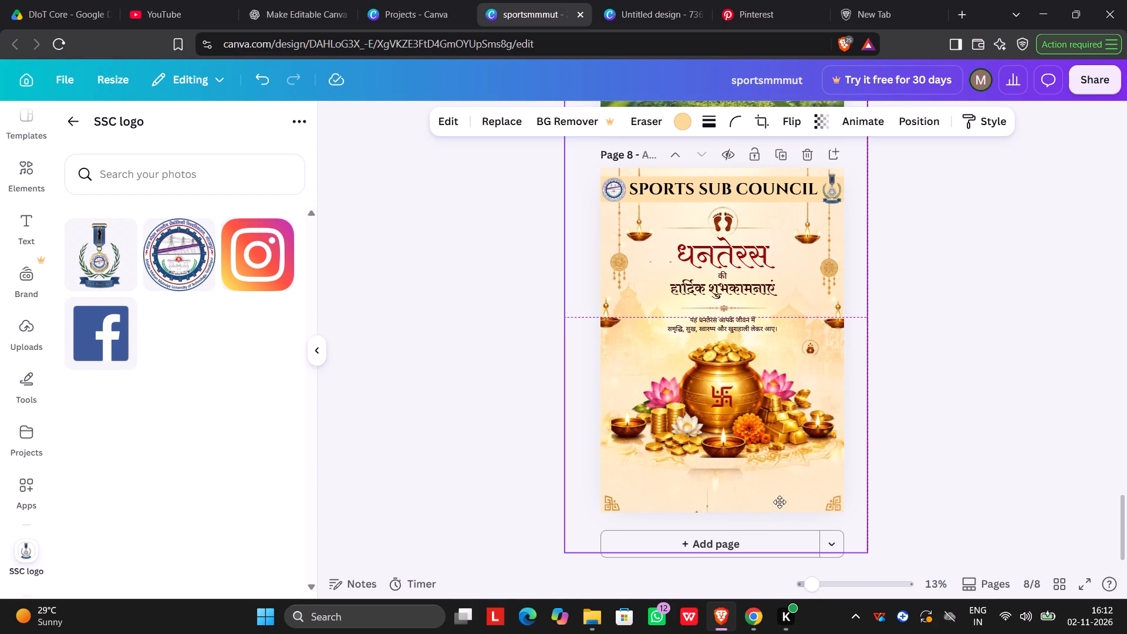
left_click_drag(780, 502, 784, 490)
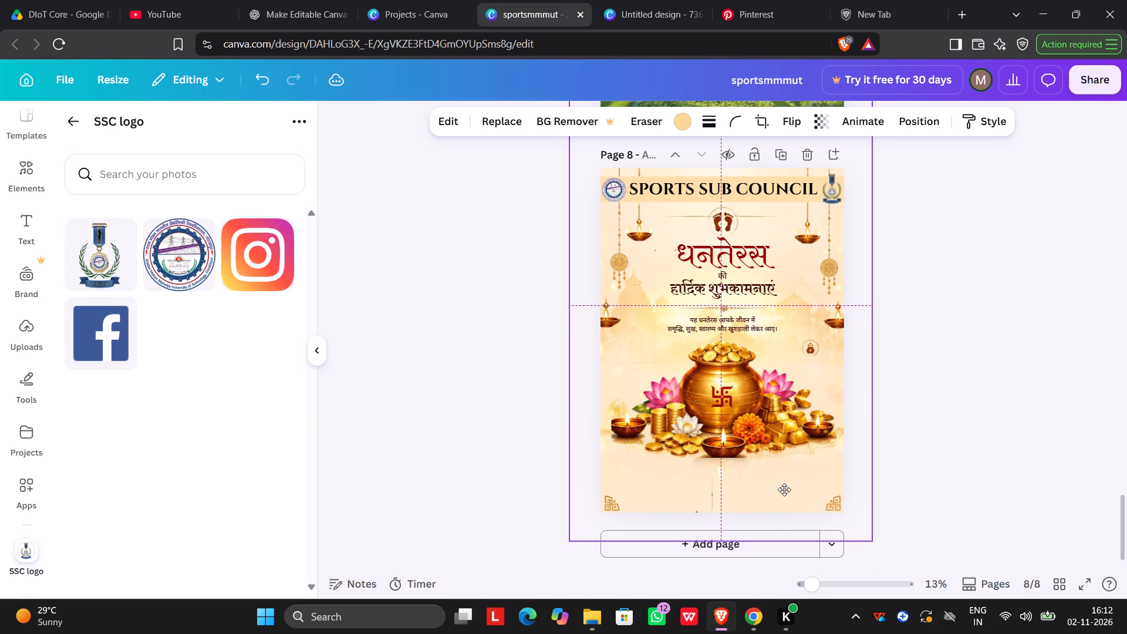
left_click_drag(784, 490, 786, 491)
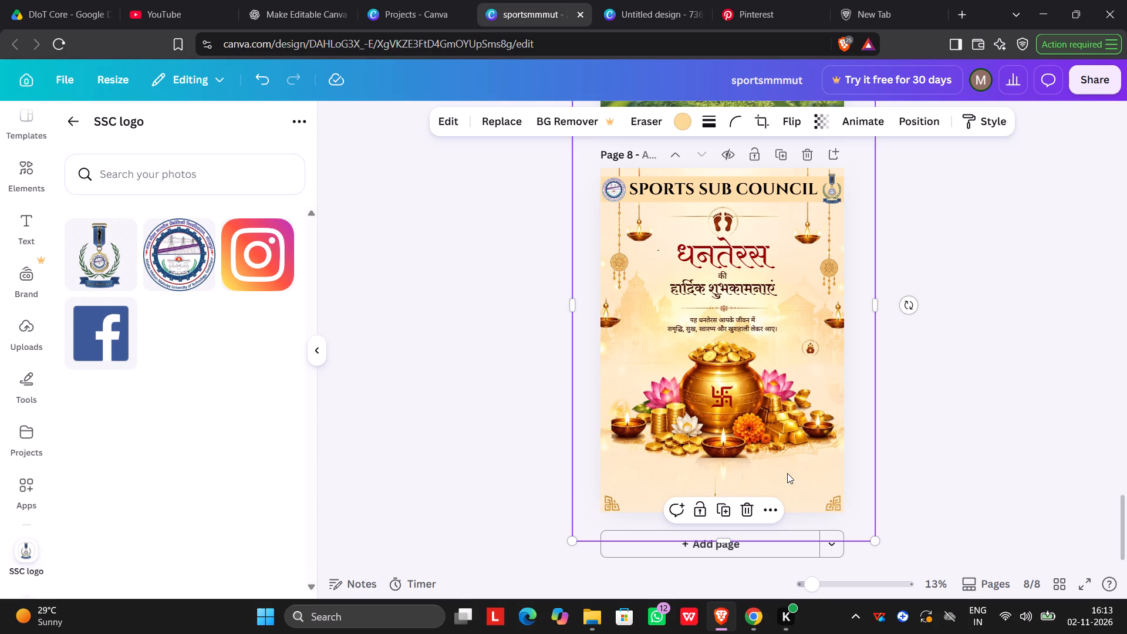
left_click(1032, 467)
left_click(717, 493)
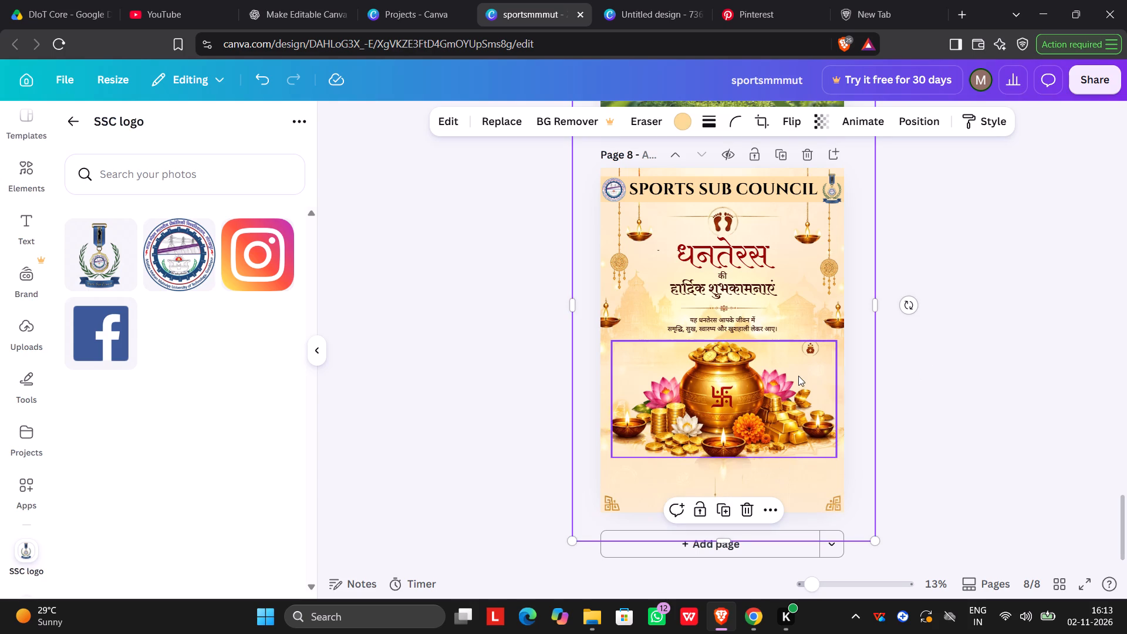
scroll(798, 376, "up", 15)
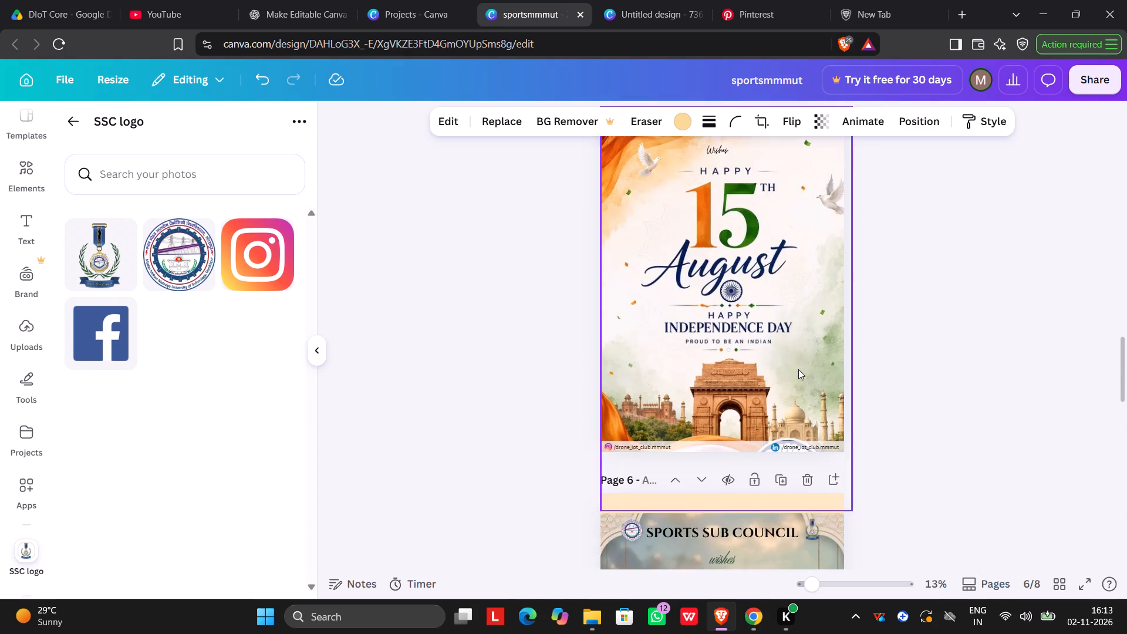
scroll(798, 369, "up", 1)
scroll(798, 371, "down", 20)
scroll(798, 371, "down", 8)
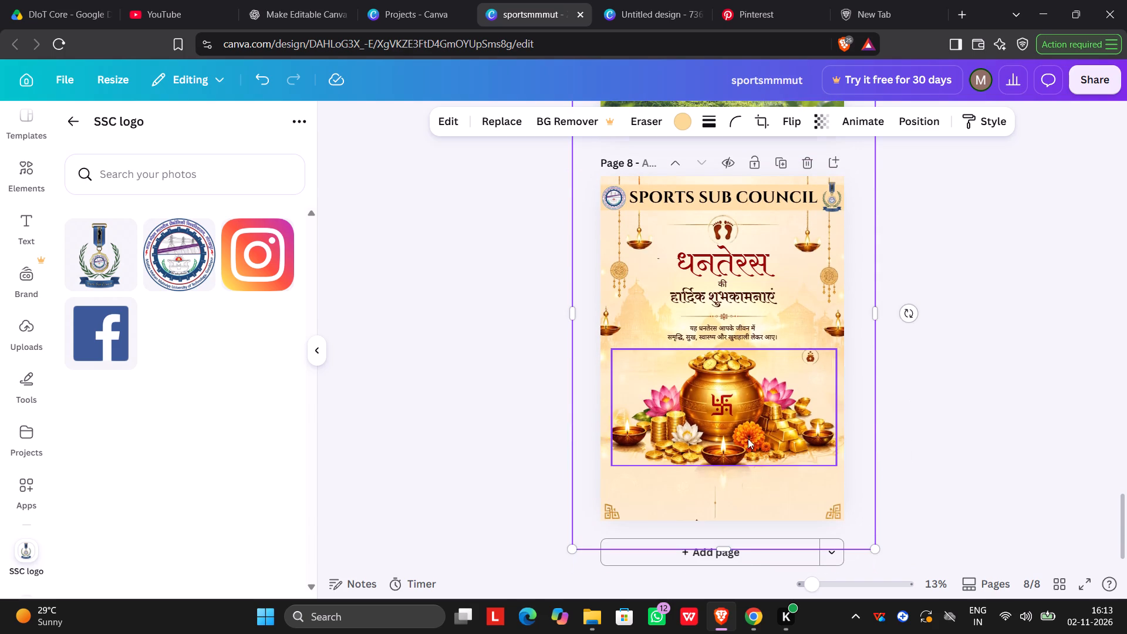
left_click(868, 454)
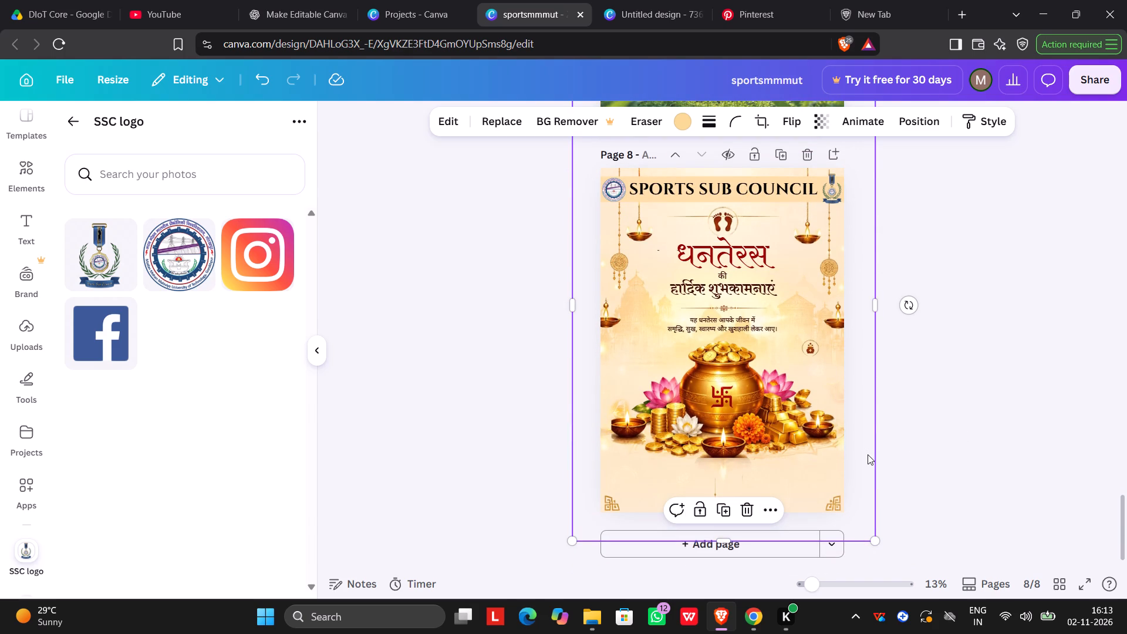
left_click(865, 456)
Copy page 8's temple background image and paste it onto a new page added after page 8.
left_click(804, 478)
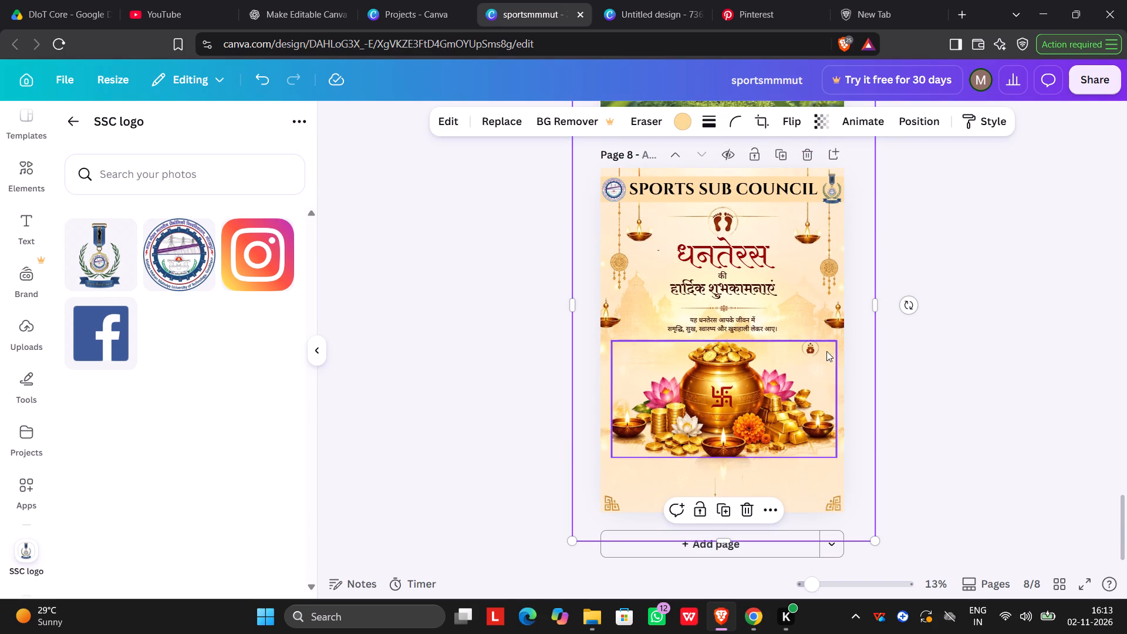
scroll(799, 345, "up", 2)
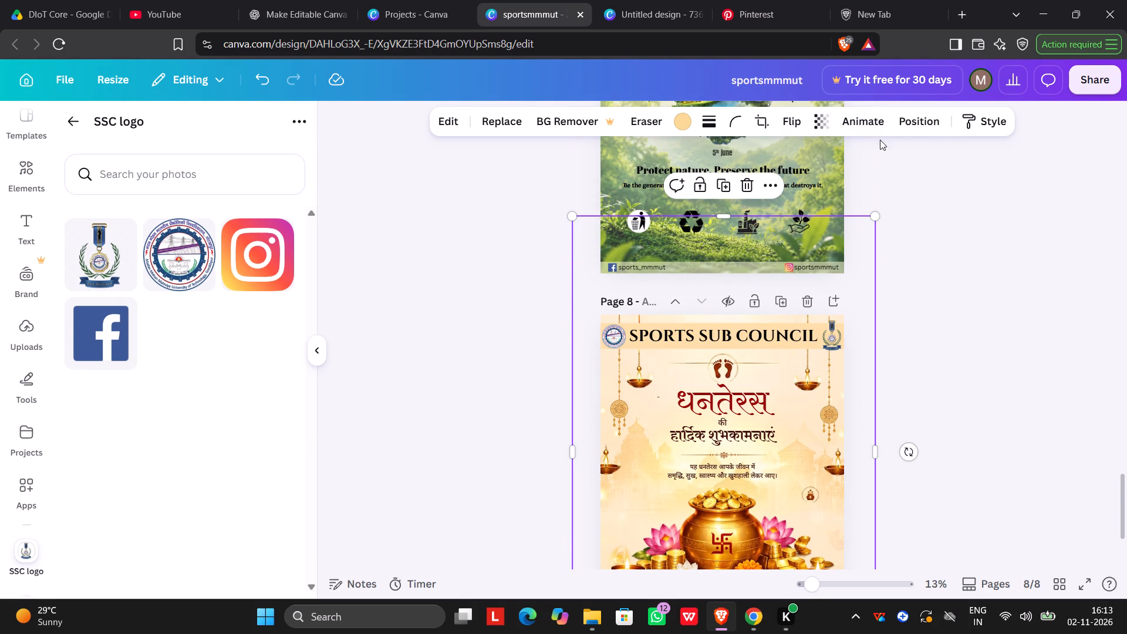
key("ctrl+c")
scroll(1020, 312, "up", 5)
scroll(1020, 312, "down", 20)
scroll(1020, 312, "down", 5)
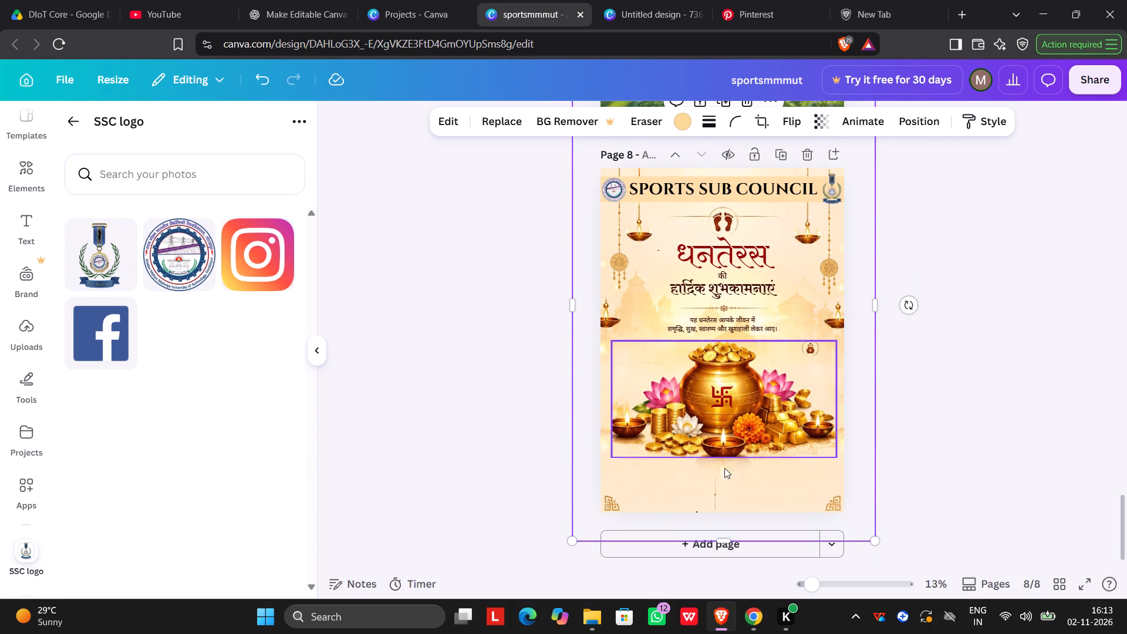
left_click(770, 552)
key("ctrl+v")
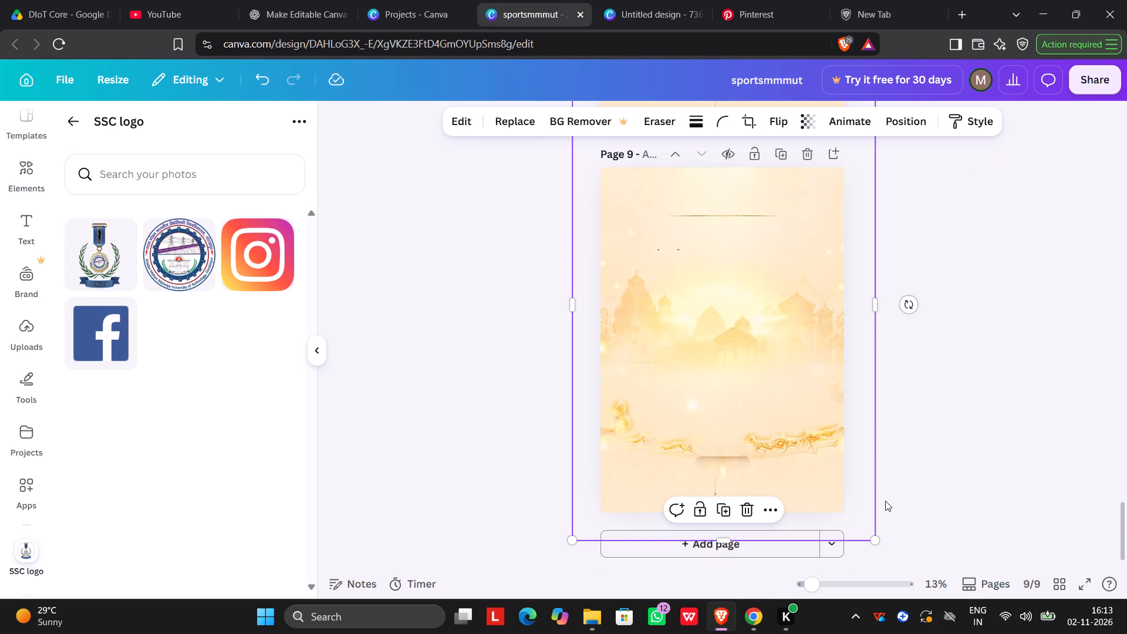
left_click_drag(996, 420, 988, 417)
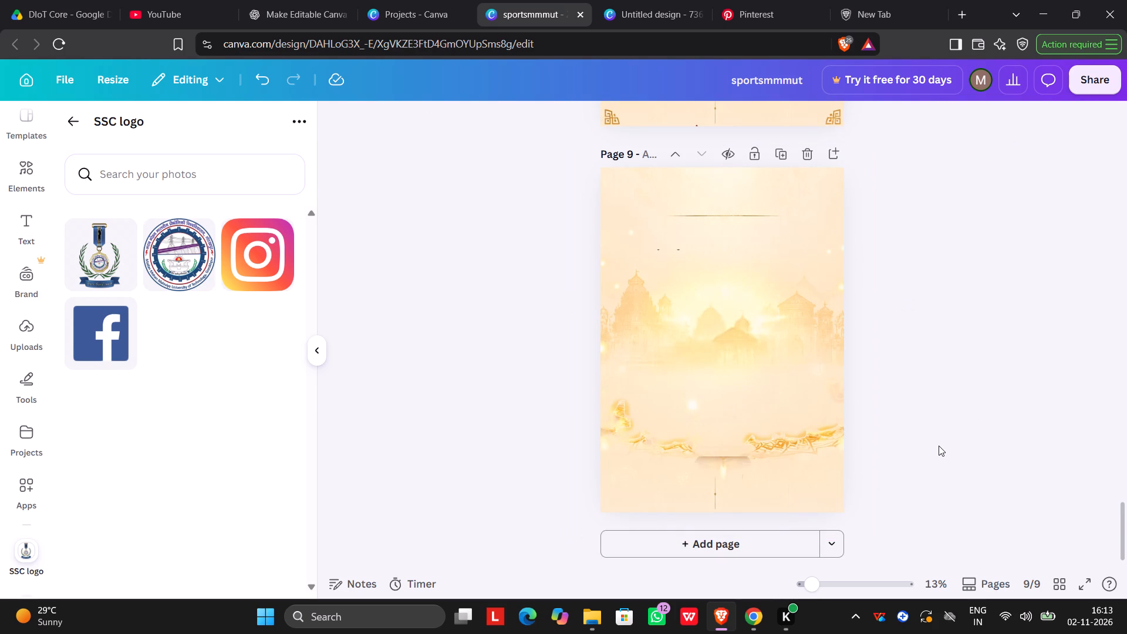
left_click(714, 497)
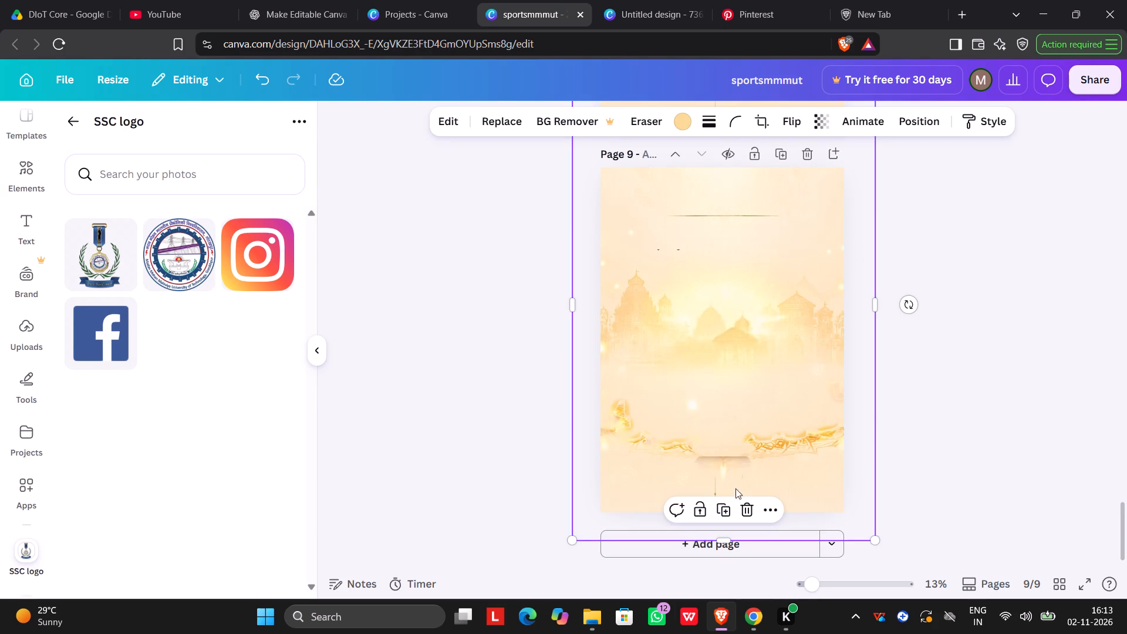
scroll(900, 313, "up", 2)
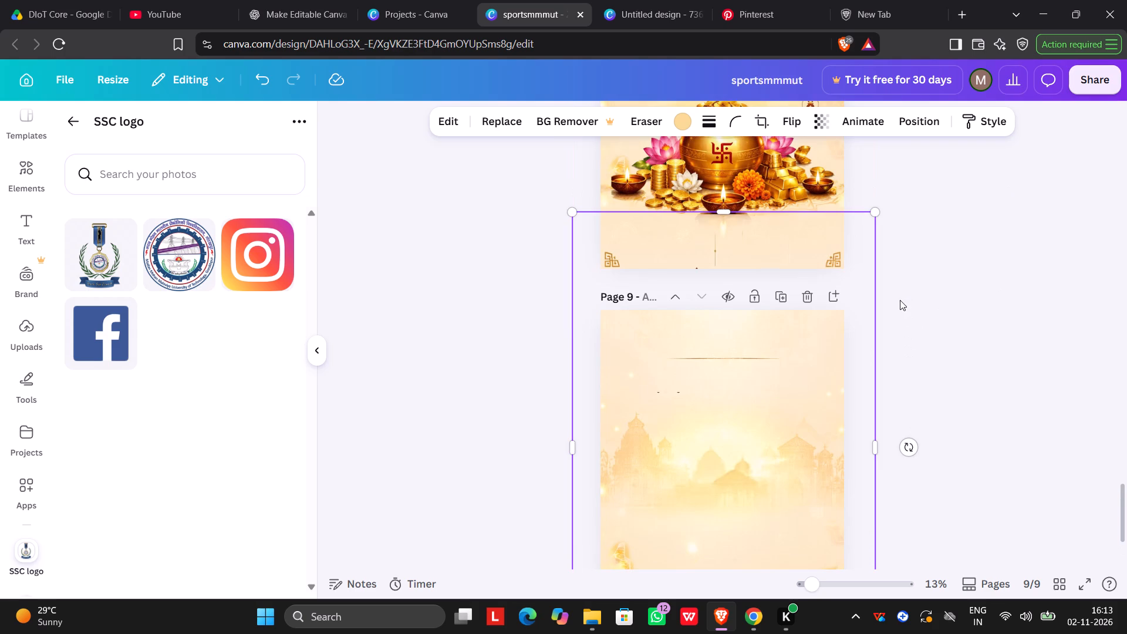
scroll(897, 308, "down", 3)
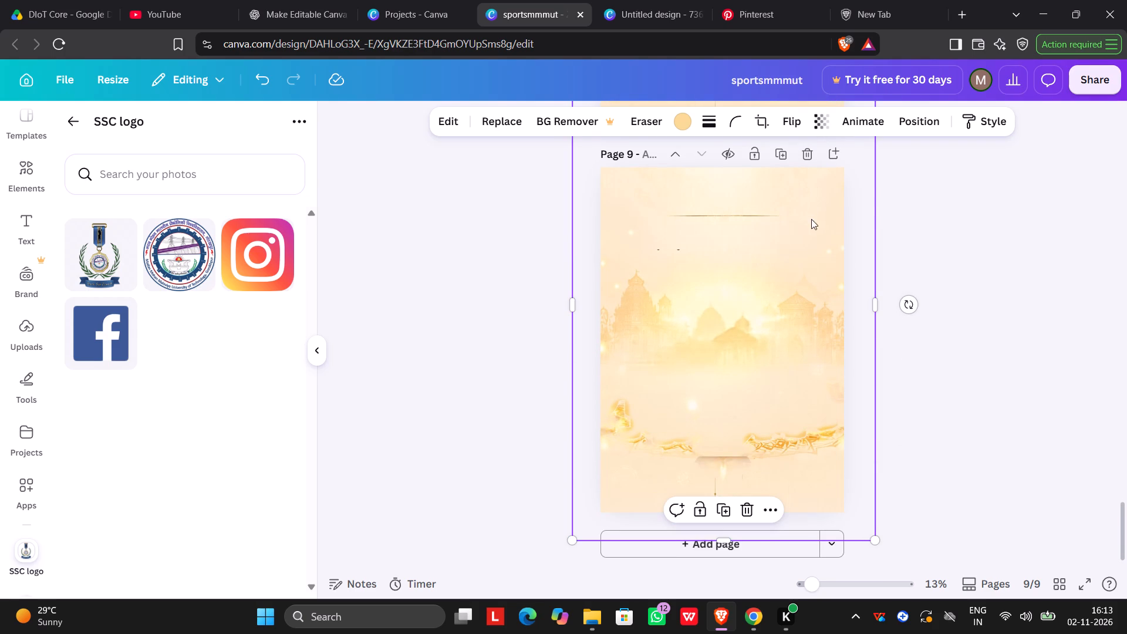
Set up the design download as JPG, limited to page 8 with the Dhanteras greeting.
scroll(795, 413, "up", 6)
left_click(1094, 82)
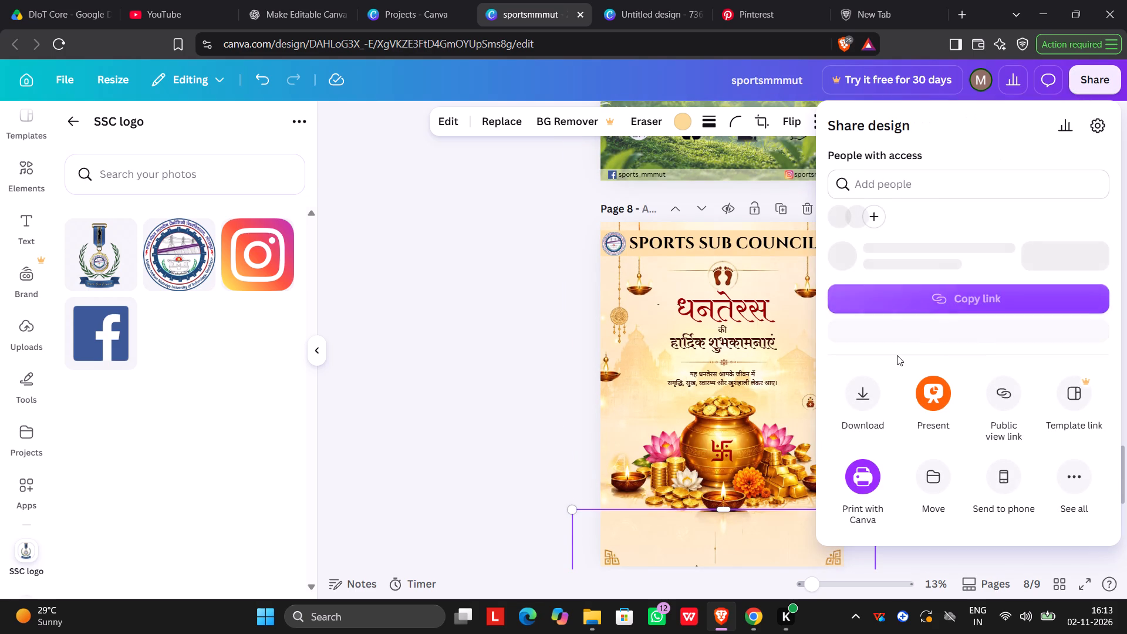
left_click(867, 428)
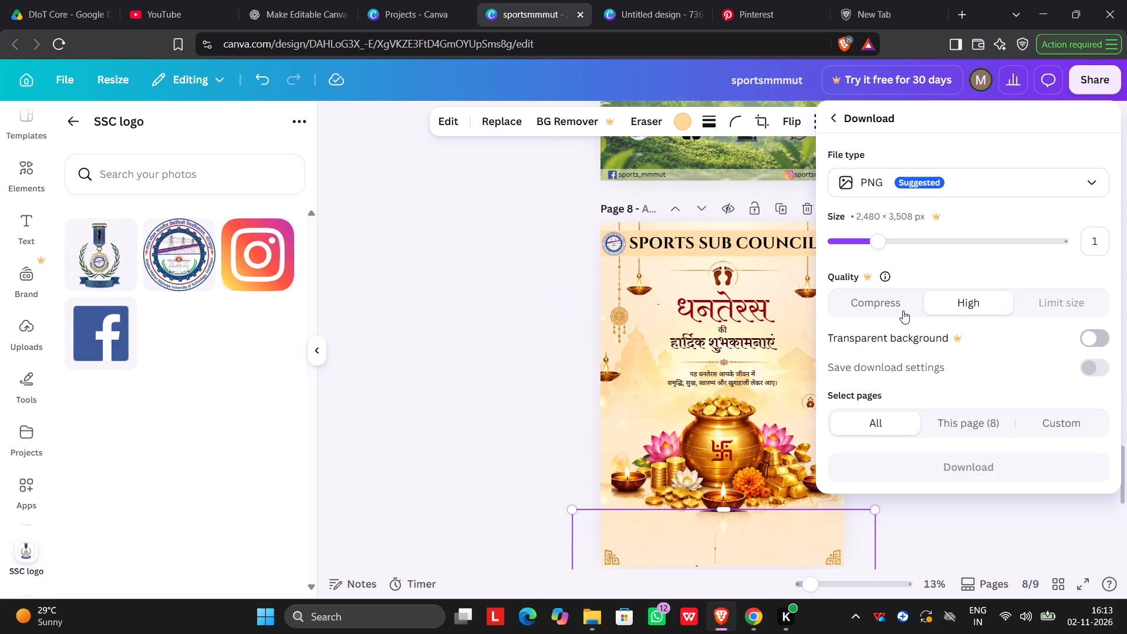
left_click(1035, 184)
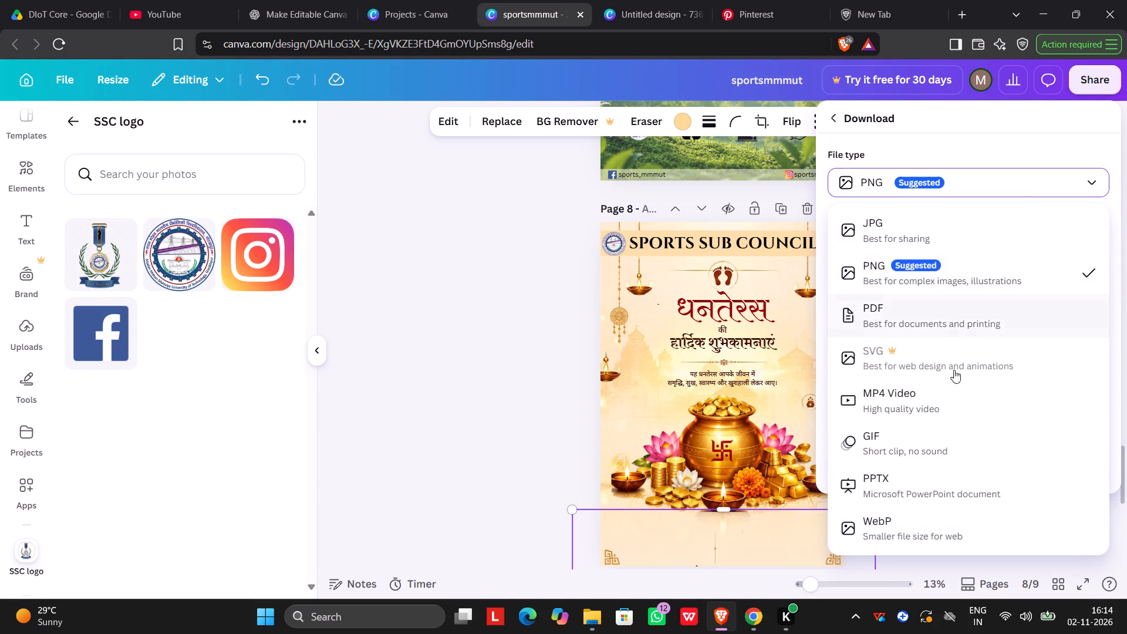
left_click(939, 225)
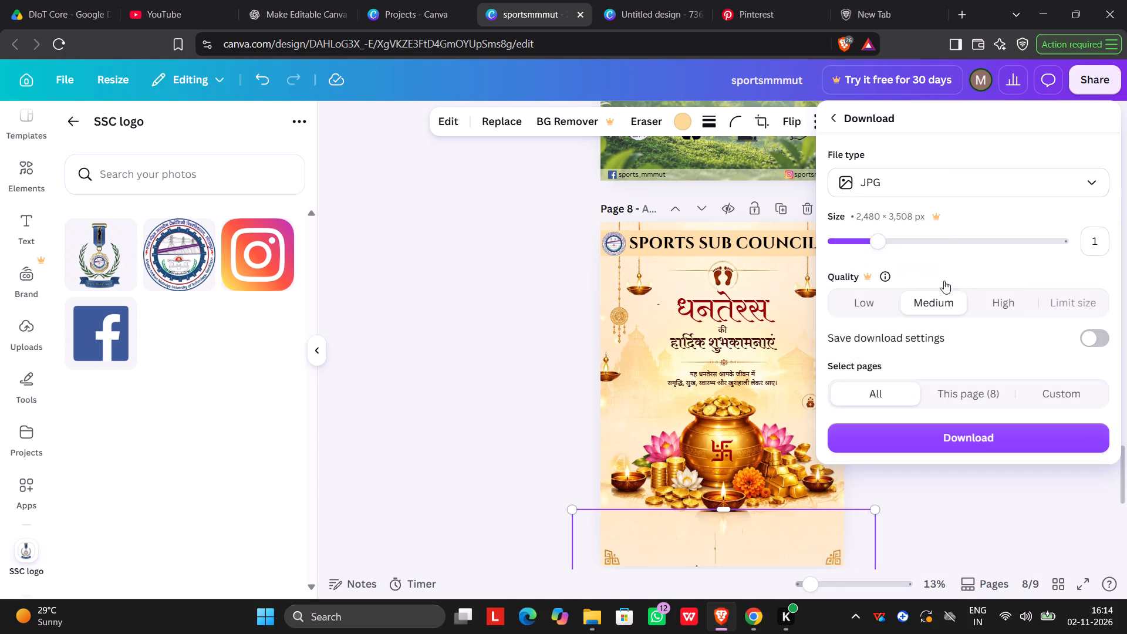
left_click(971, 394)
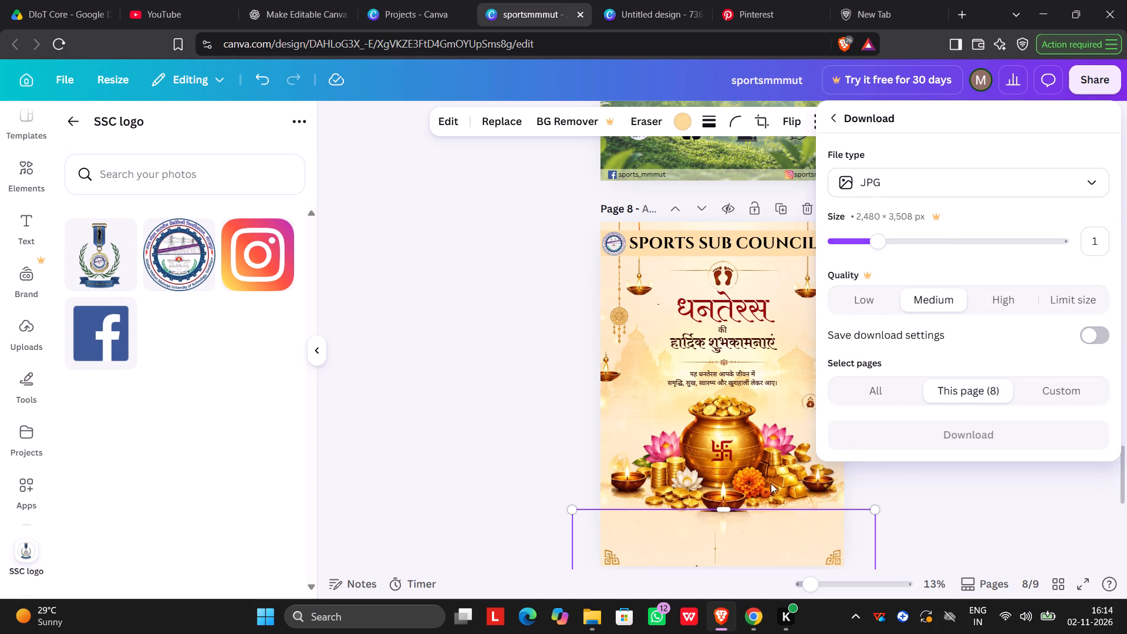
Add page 9 to the custom page selection alongside page 8 and download both pages as JPG.
scroll(733, 481, "down", 8)
scroll(630, 399, "down", 2)
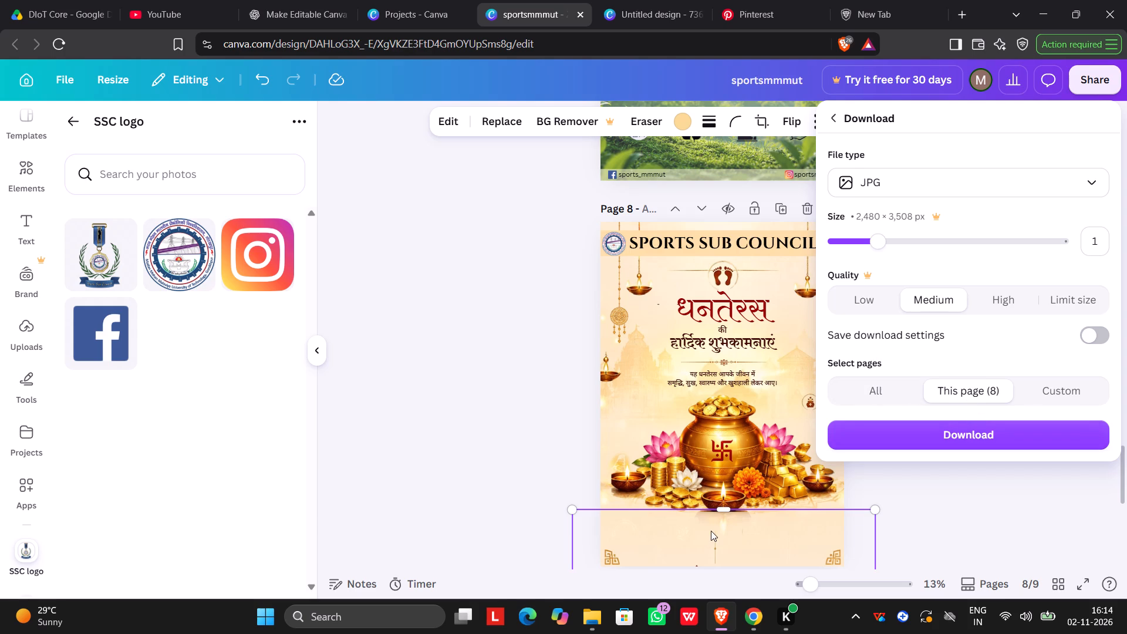
scroll(711, 531, "down", 6)
scroll(740, 530, "up", 3)
left_click(1058, 389)
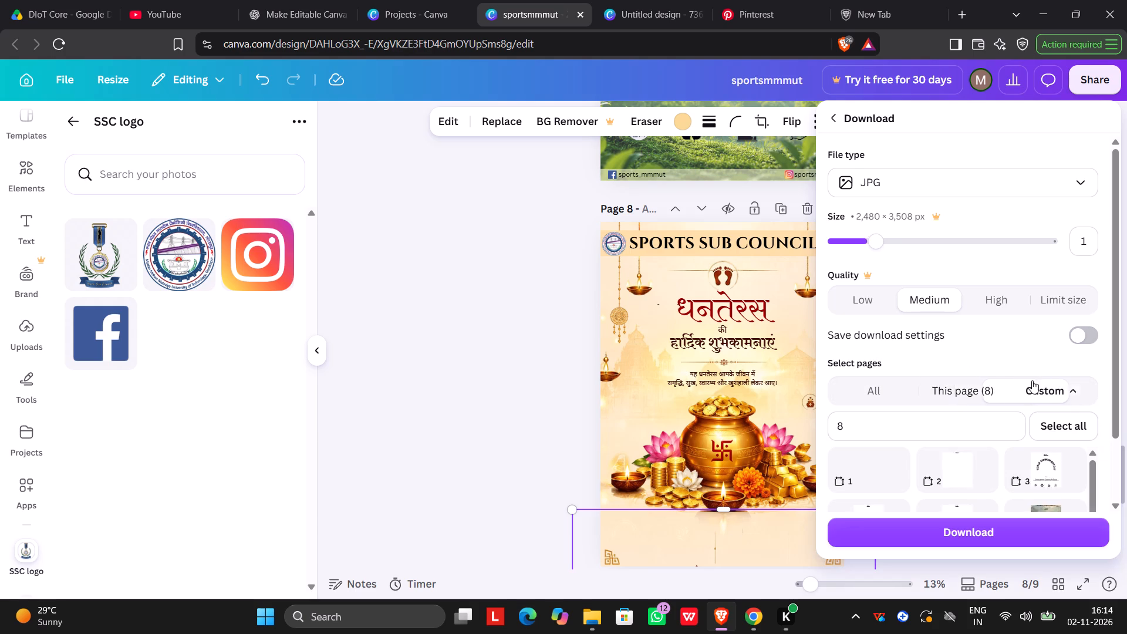
scroll(994, 459, "down", 12)
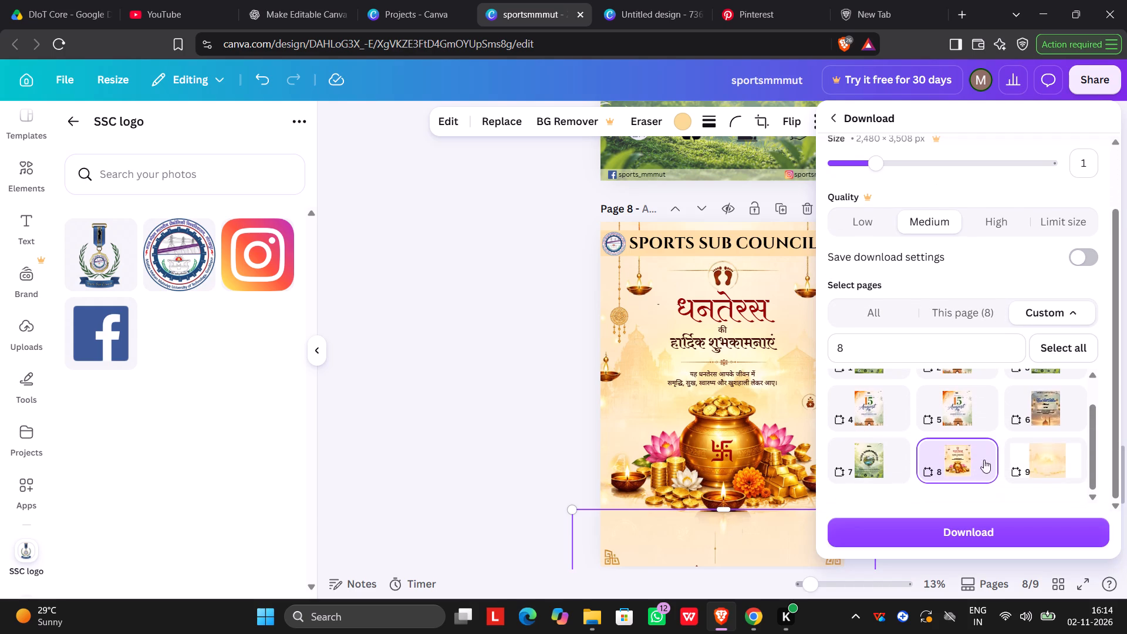
left_click(1040, 450)
left_click(1004, 529)
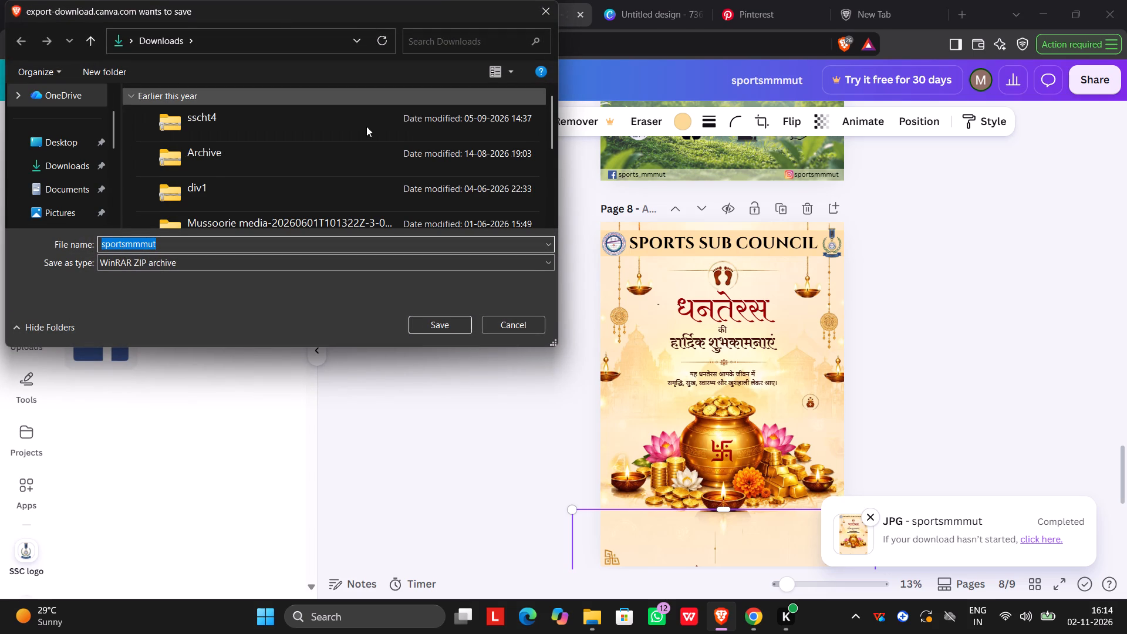
left_click(65, 164)
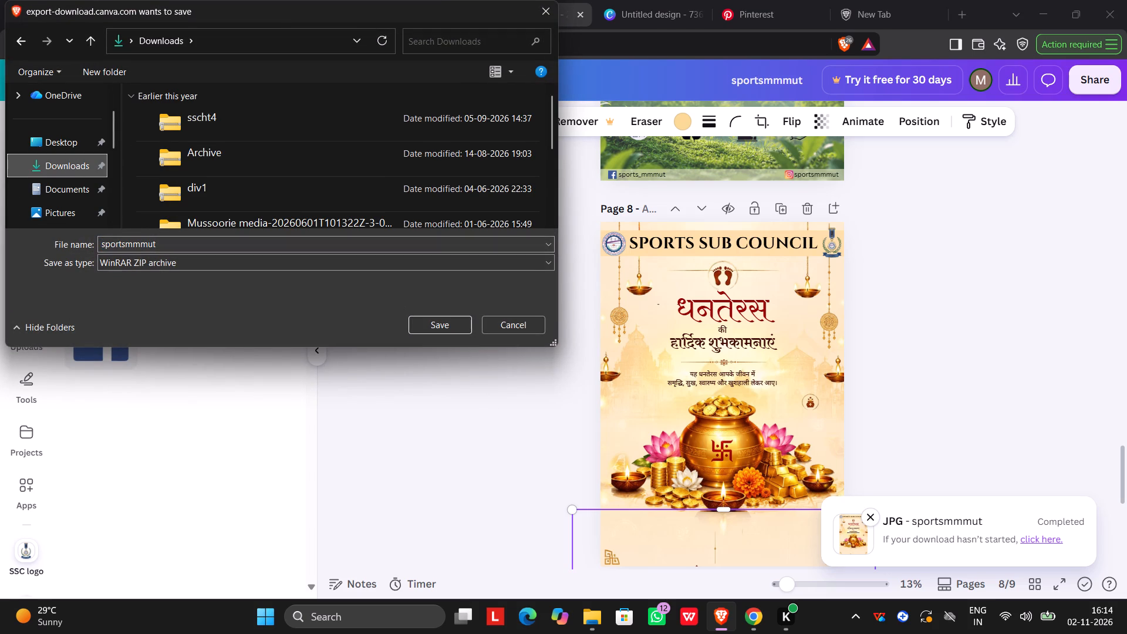
left_click(293, 246)
key("BackSpace")
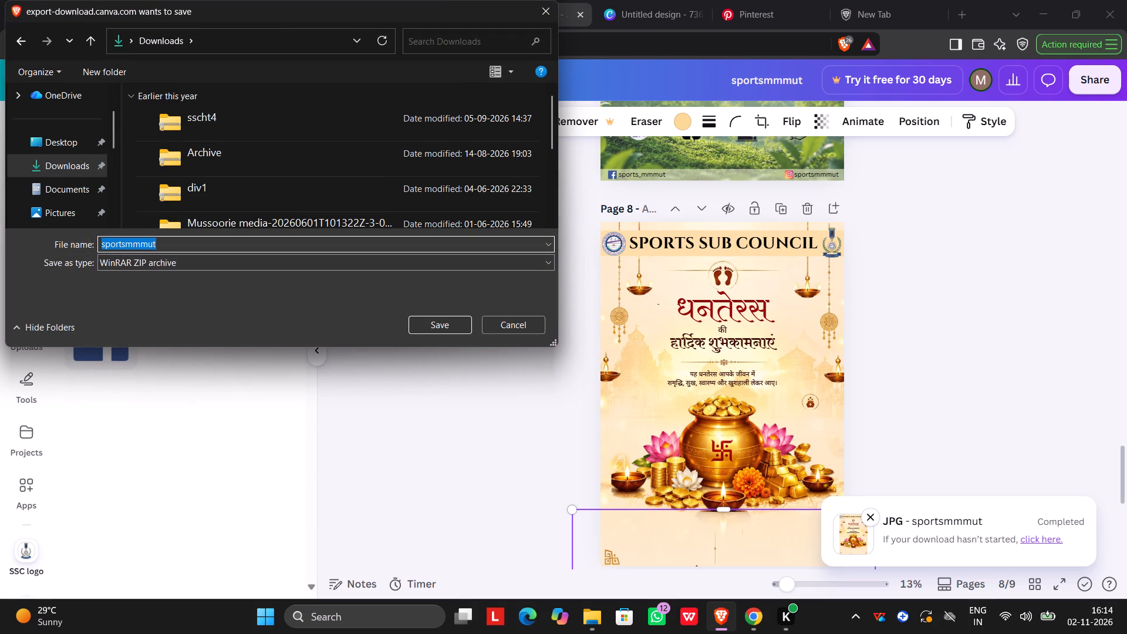
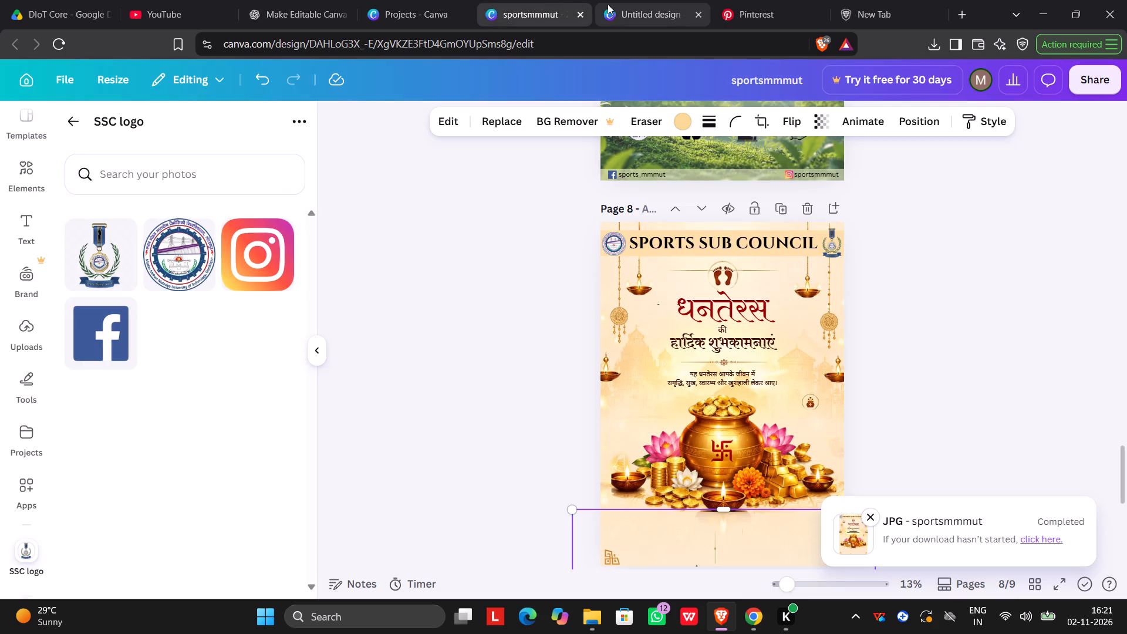
left_click(638, 5)
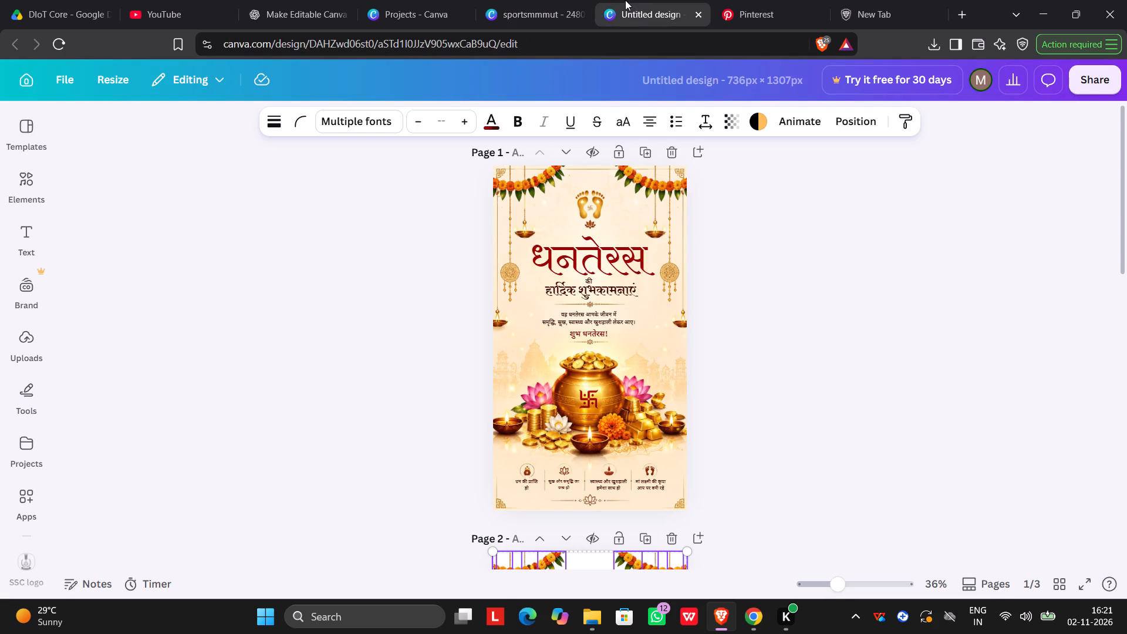
left_click(554, 6)
left_click(391, 1)
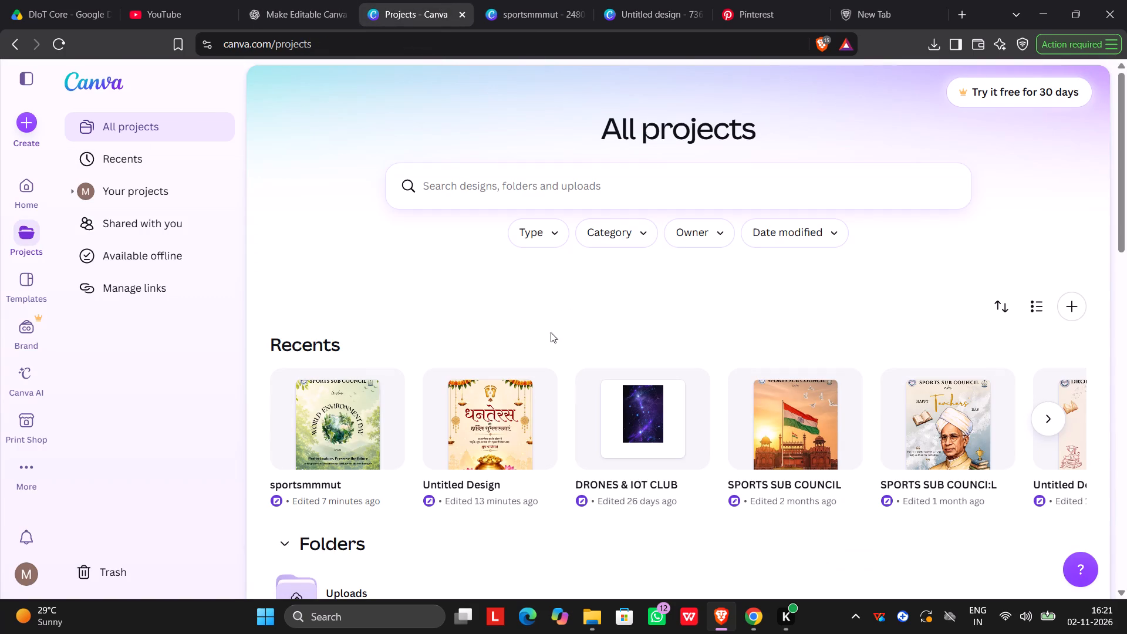
scroll(423, 453, "down", 1)
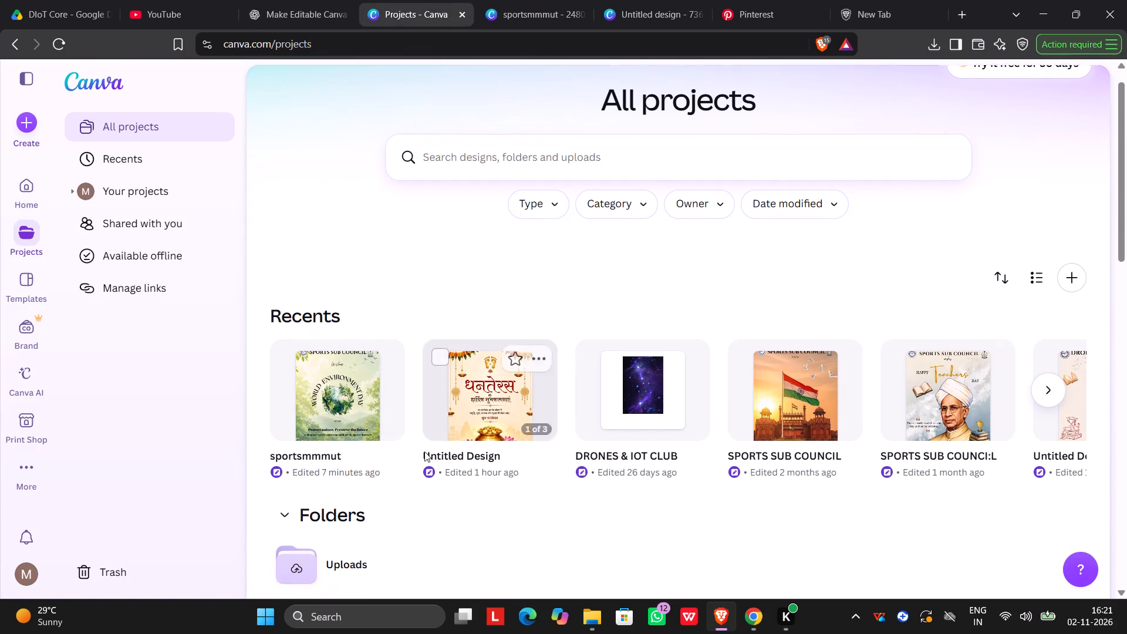
scroll(424, 451, "down", 1)
scroll(446, 378, "down", 3)
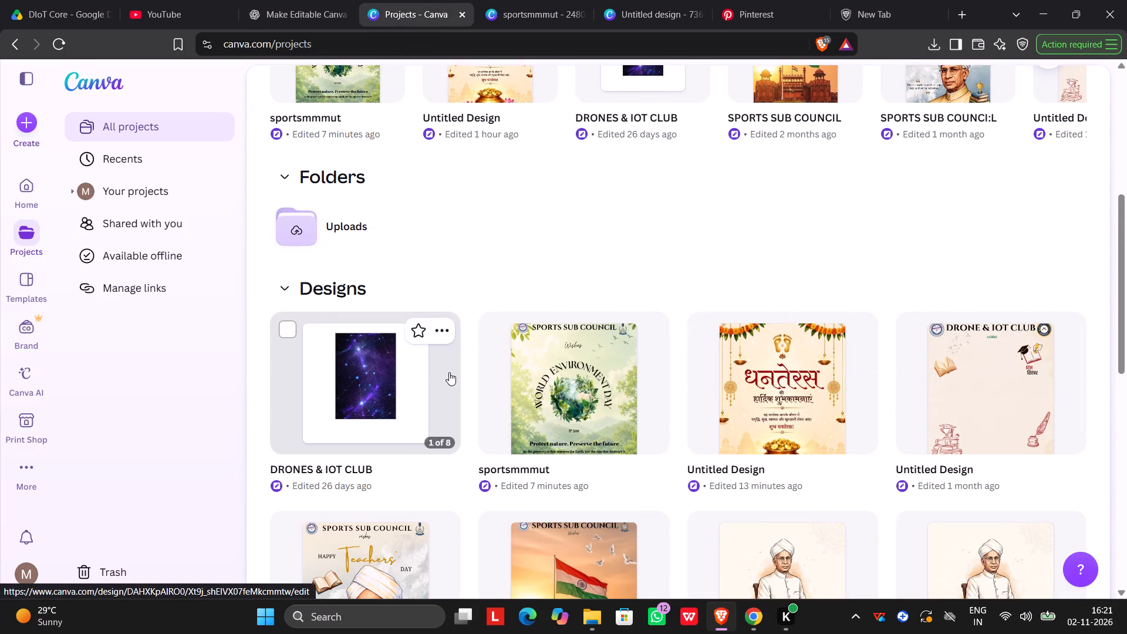
scroll(449, 372, "down", 3)
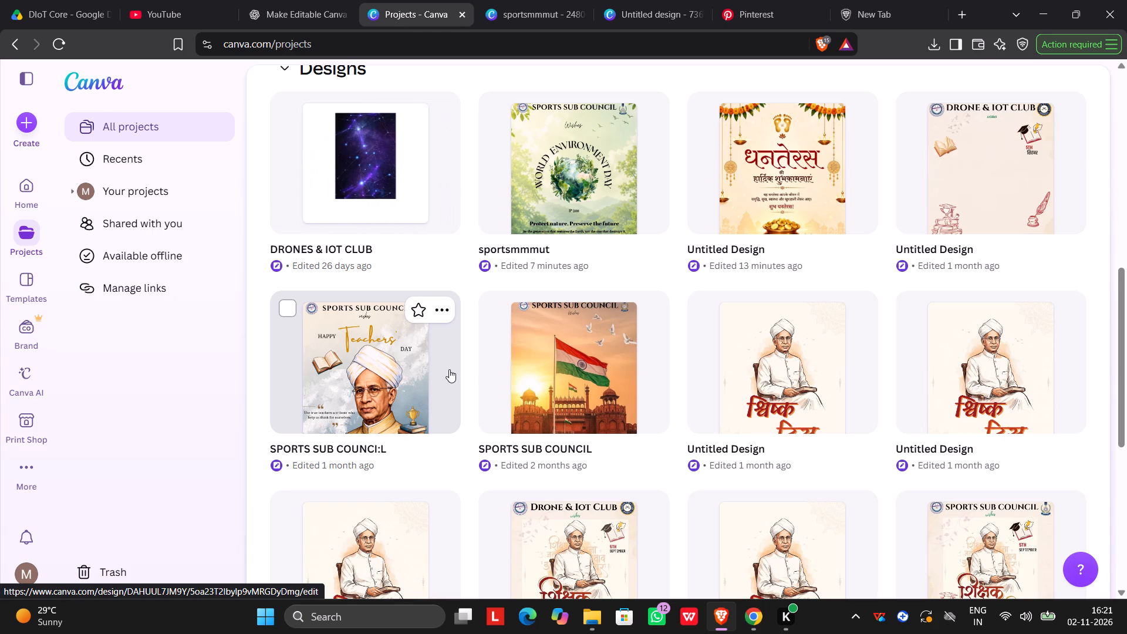
scroll(449, 369, "down", 5)
scroll(450, 367, "up", 13)
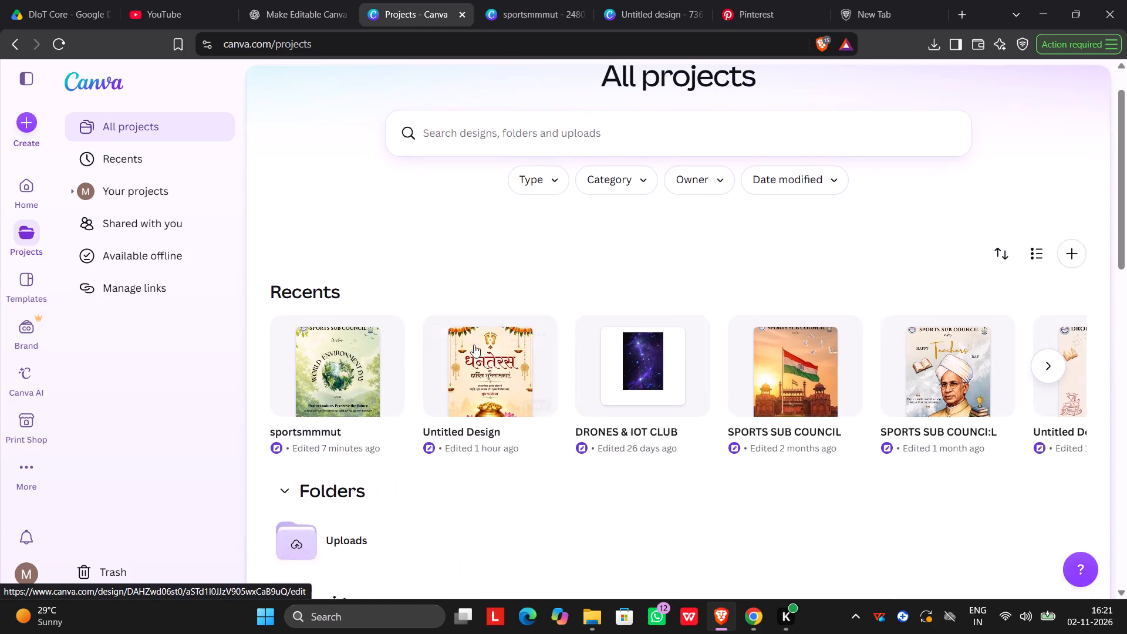
Check the open sportsmmmut design again and look over the recent projects for the poster's dimensions.
left_click(650, 0)
left_click(545, 9)
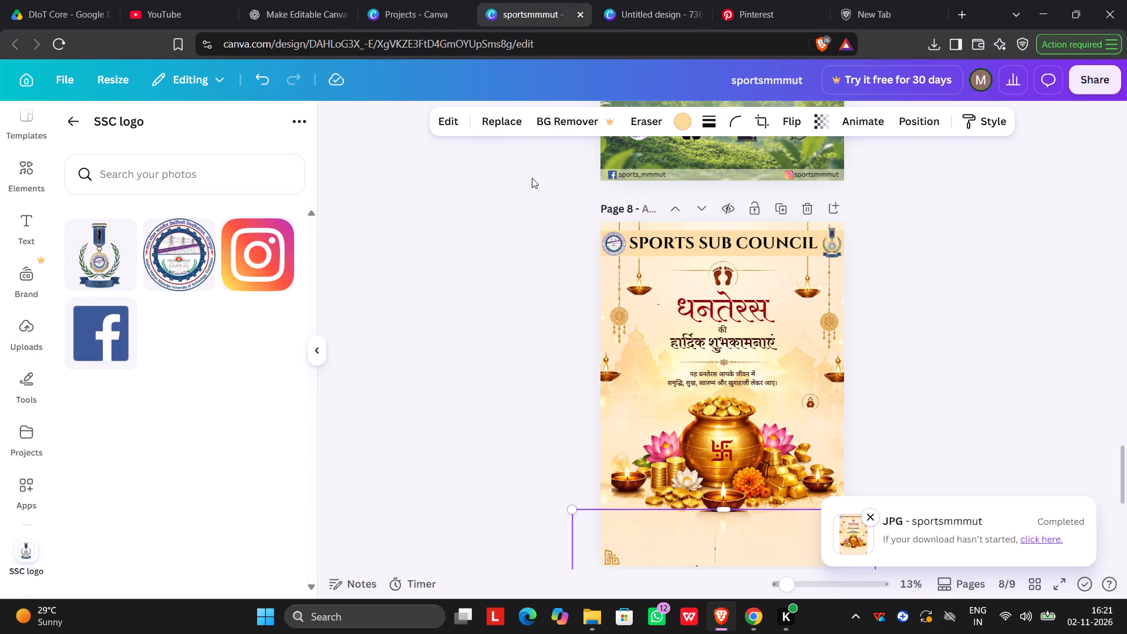
left_click(437, 5)
scroll(515, 276, "up", 2)
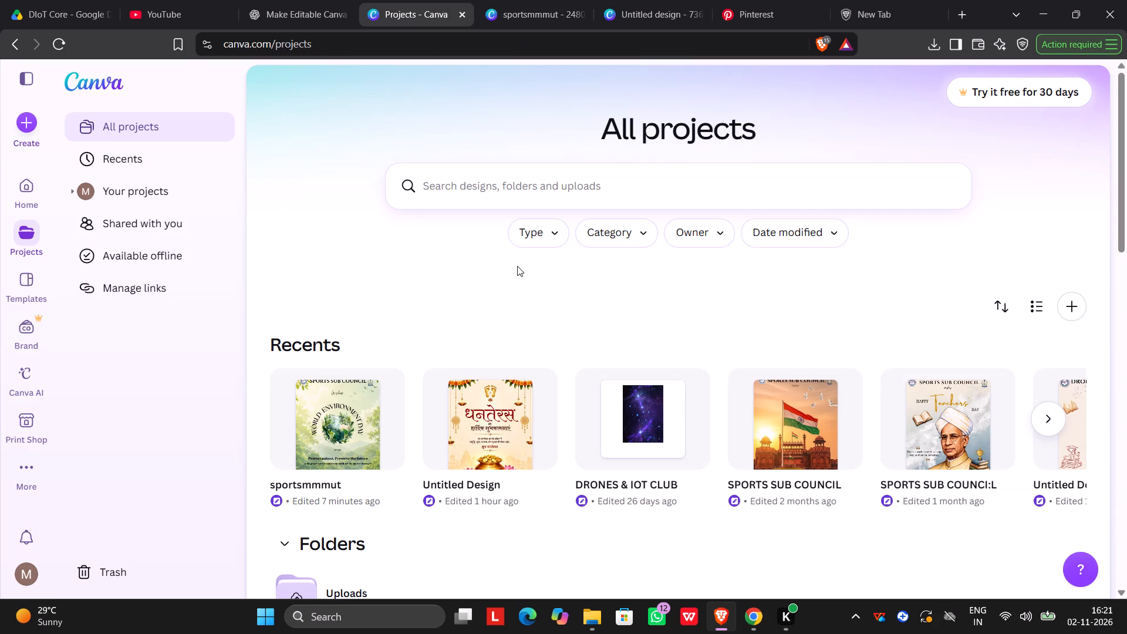
scroll(517, 266, "down", 4)
scroll(517, 266, "up", 2)
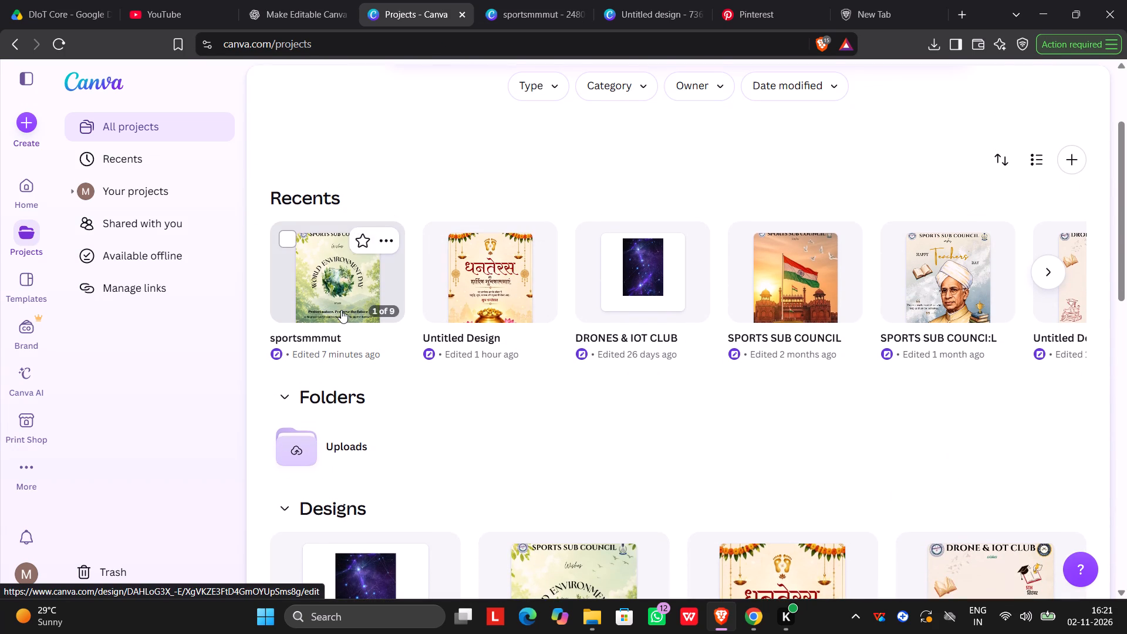
scroll(684, 309, "up", 4)
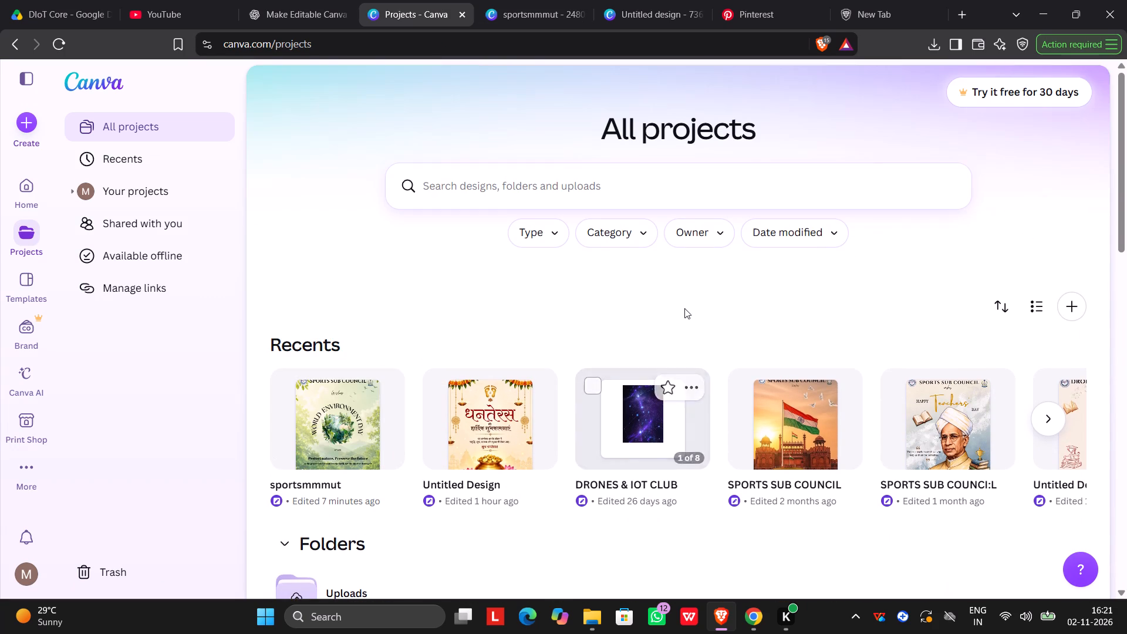
scroll(684, 308, "up", 2)
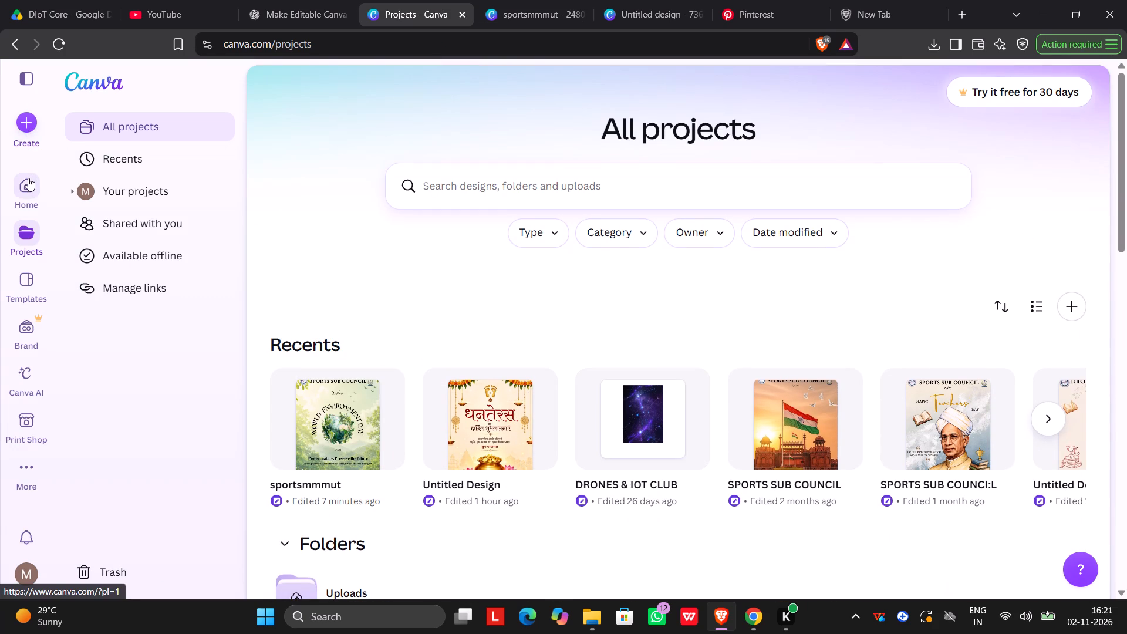
Go to the Canva home page, open the Teachers' Day design SPORTS SUB COUNCI:L to view it, and close it.
left_click(28, 178)
scroll(494, 353, "down", 4)
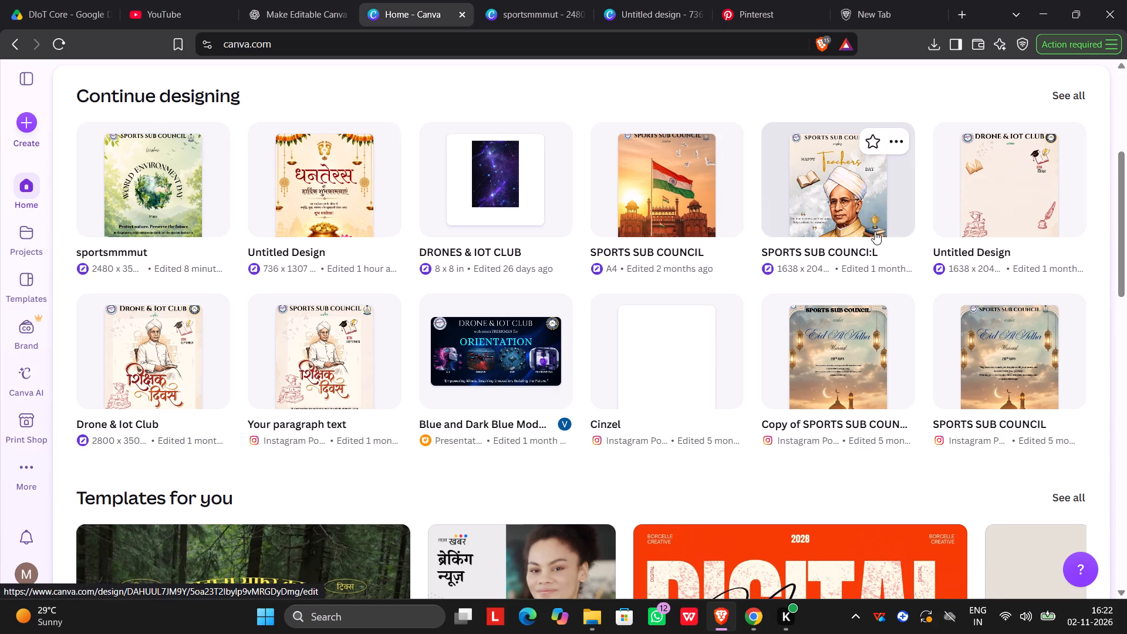
left_click(812, 202)
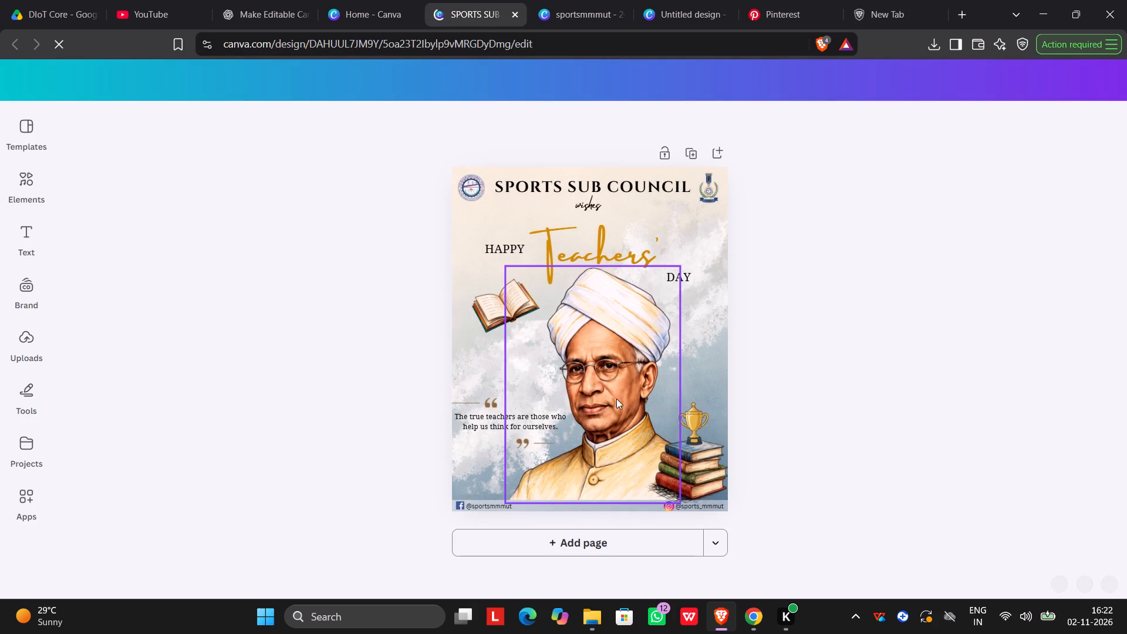
scroll(632, 329, "down", 3)
scroll(576, 310, "up", 4)
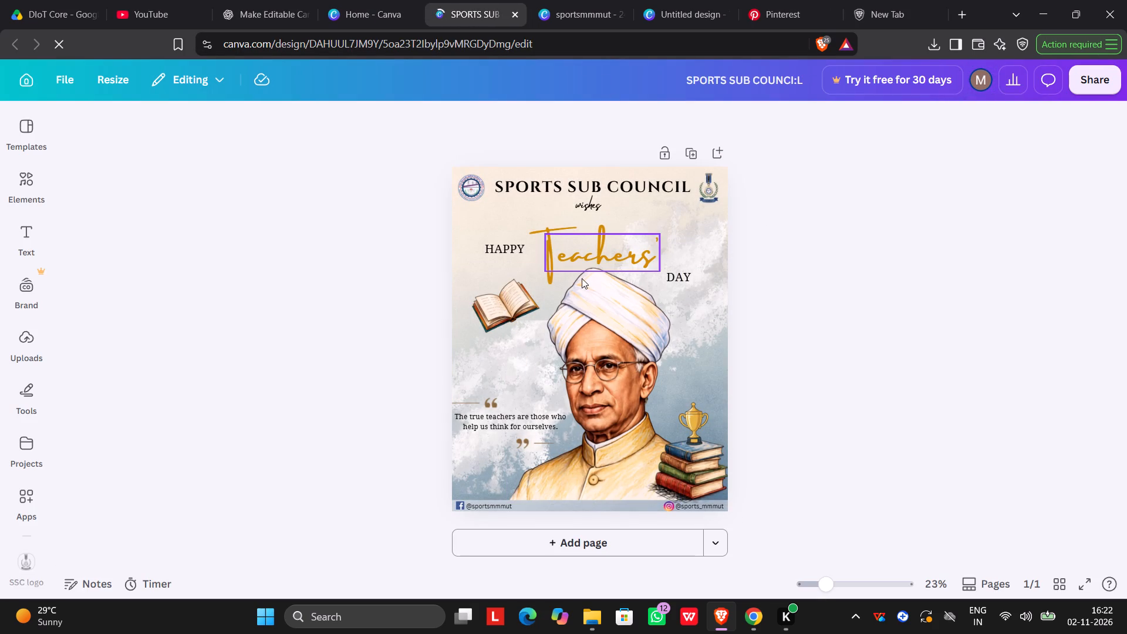
scroll(582, 278, "up", 6)
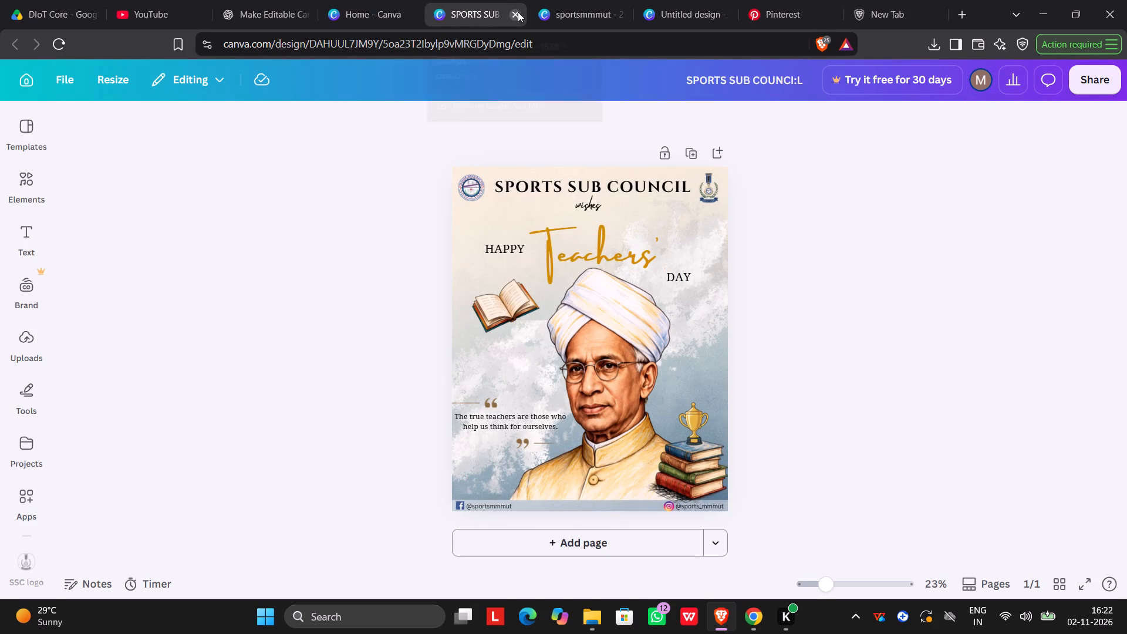
left_click(518, 12)
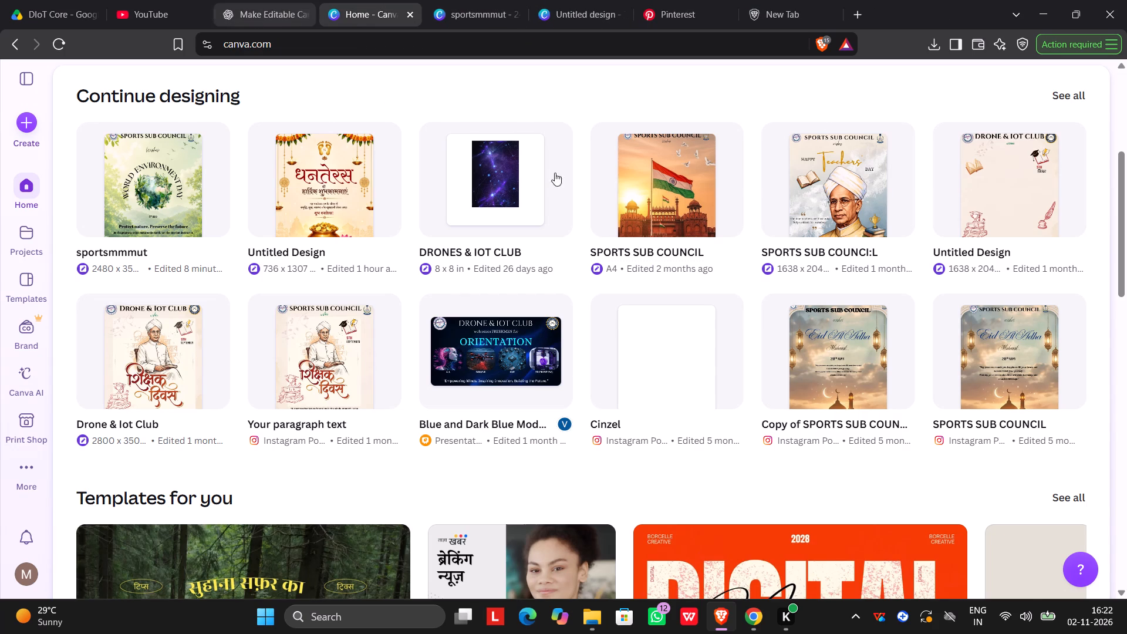
Examine the sizes listed for the recent designs on the Canva home page.
scroll(991, 276, "up", 1)
scroll(987, 265, "down", 2)
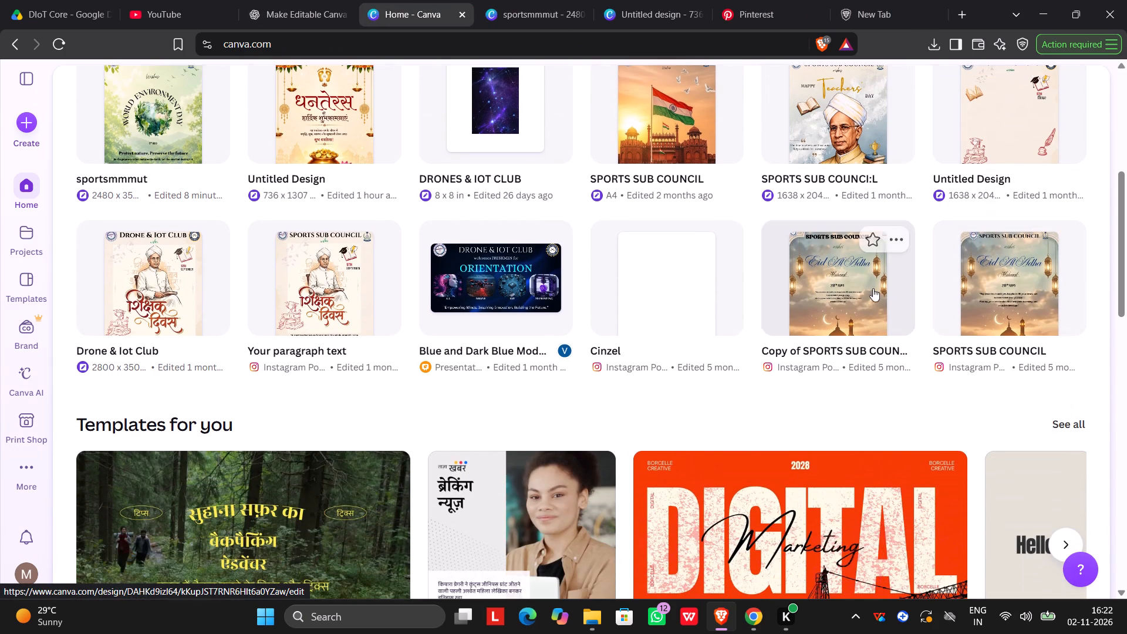
scroll(719, 240, "up", 1)
scroll(735, 167, "up", 5)
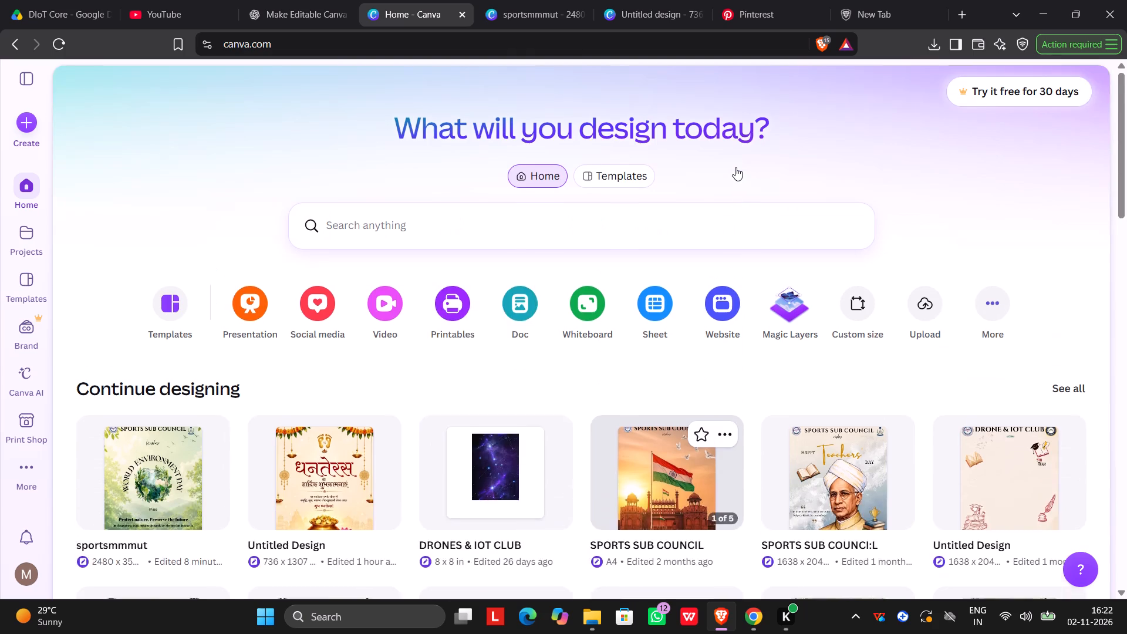
scroll(735, 167, "down", 7)
scroll(226, 56, "up", 2)
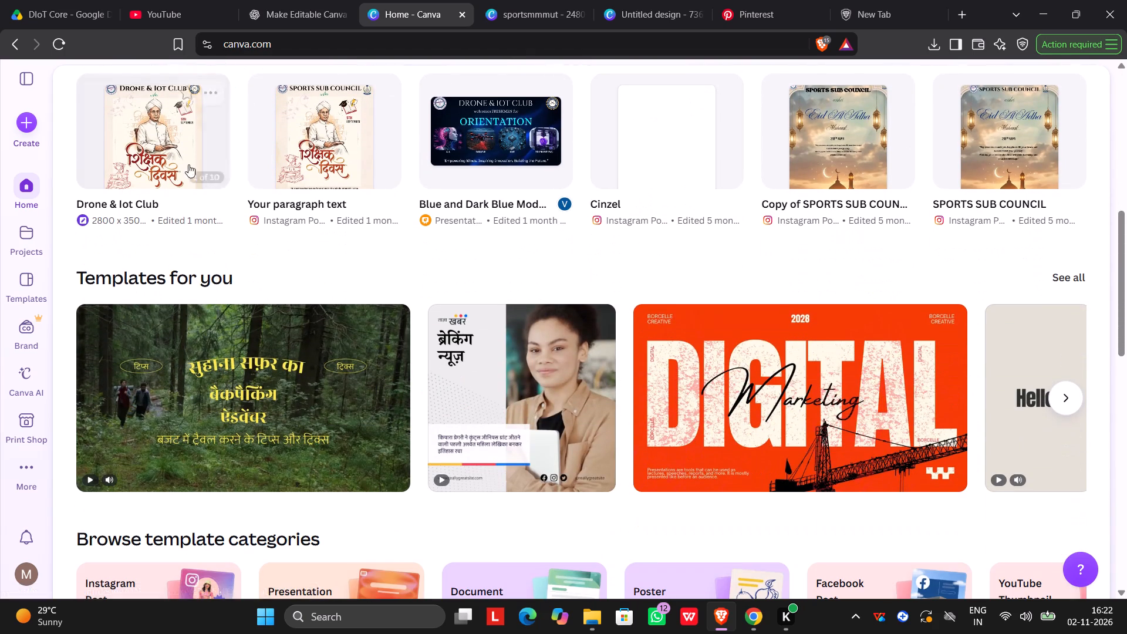
scroll(286, 166, "up", 3)
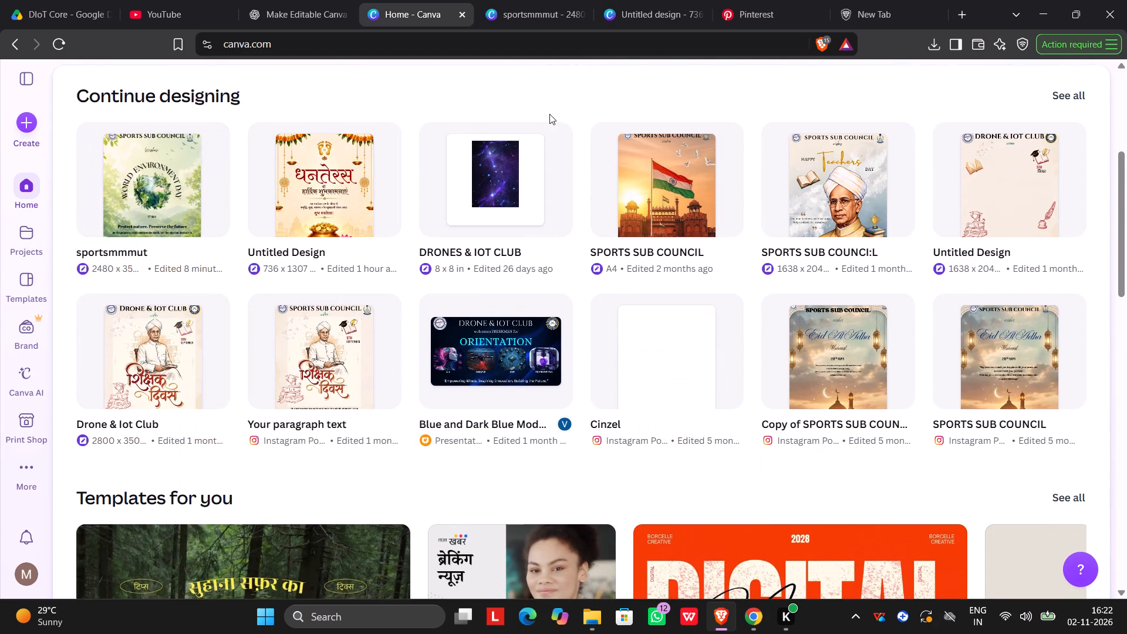
scroll(546, 114, "up", 2)
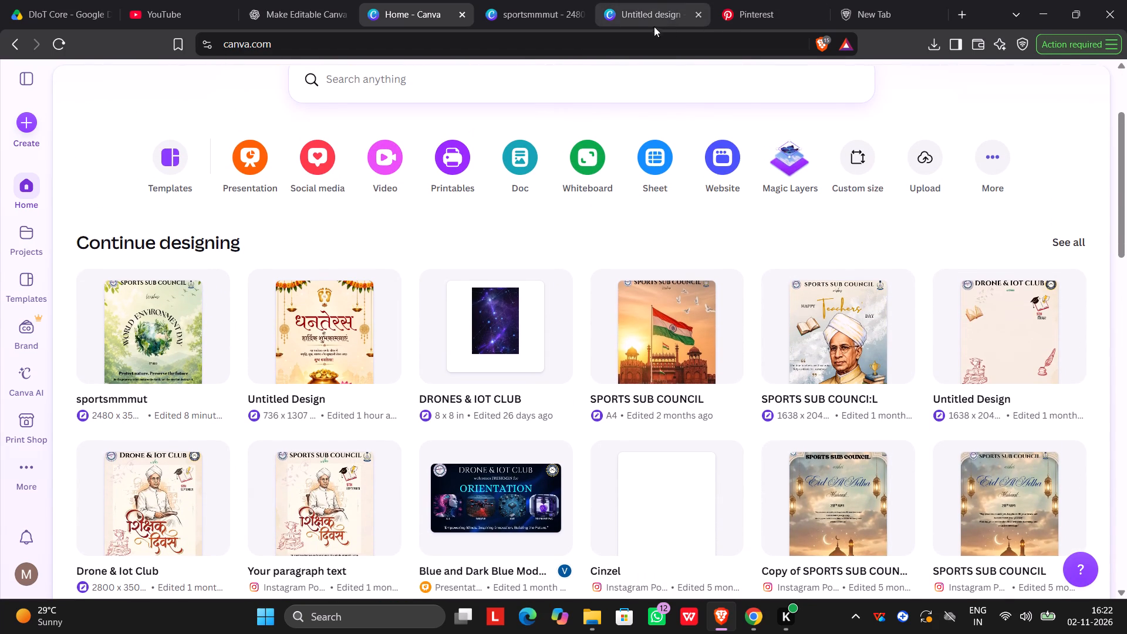
Open the sportsmmmut design from the recent designs to check its page size.
left_click(131, 414)
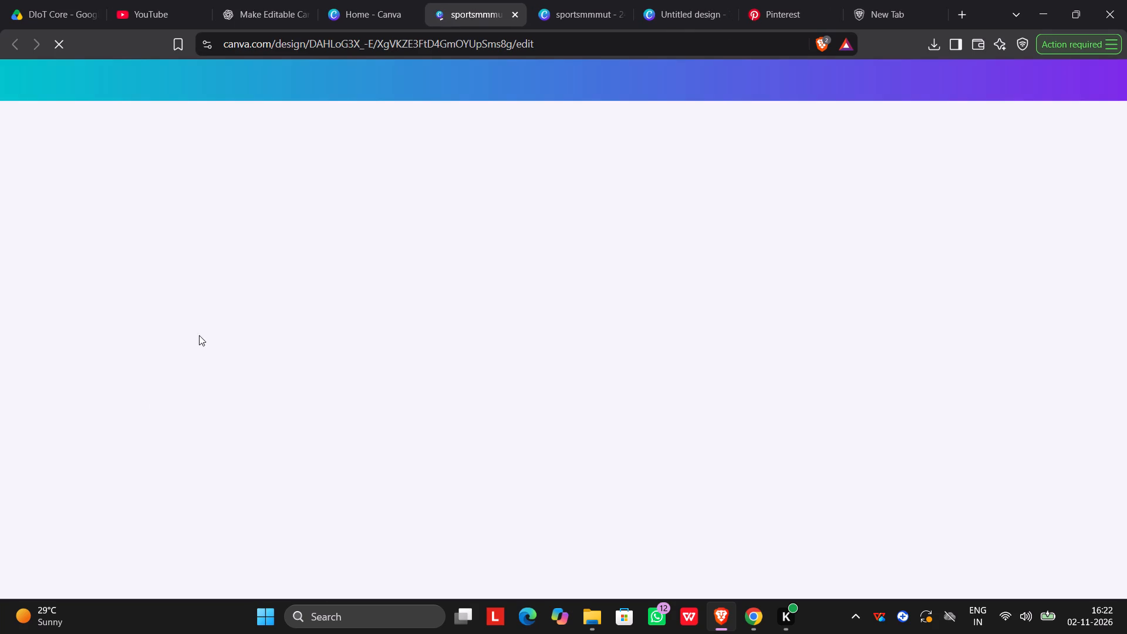
scroll(599, 276, "up", 3)
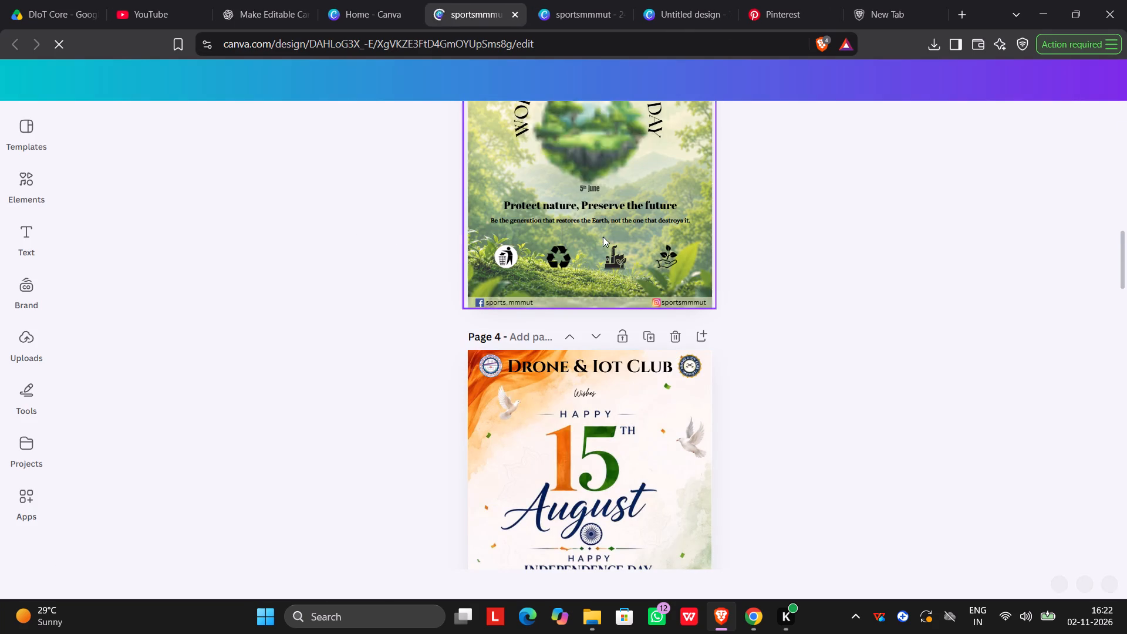
Look over the sportsmmmut design back up to its first page, the World Environment Day poster.
scroll(603, 237, "up", 12)
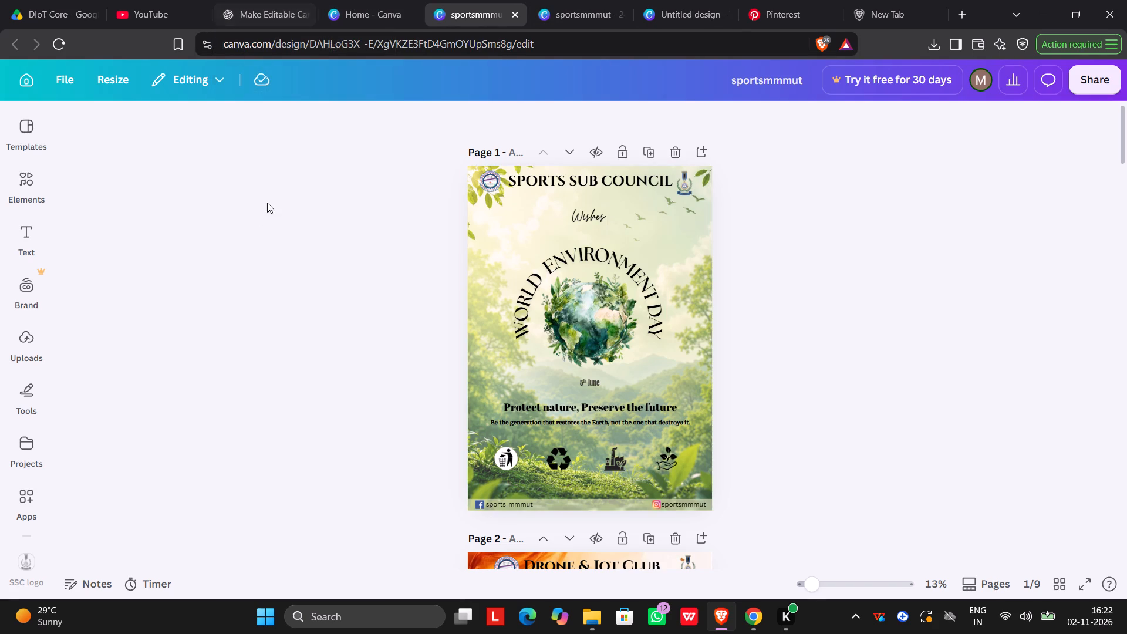
scroll(339, 48, "up", 1)
Return to the Canva home page, open the recent design Cinzel to check its contents, and close it.
left_click(369, 6)
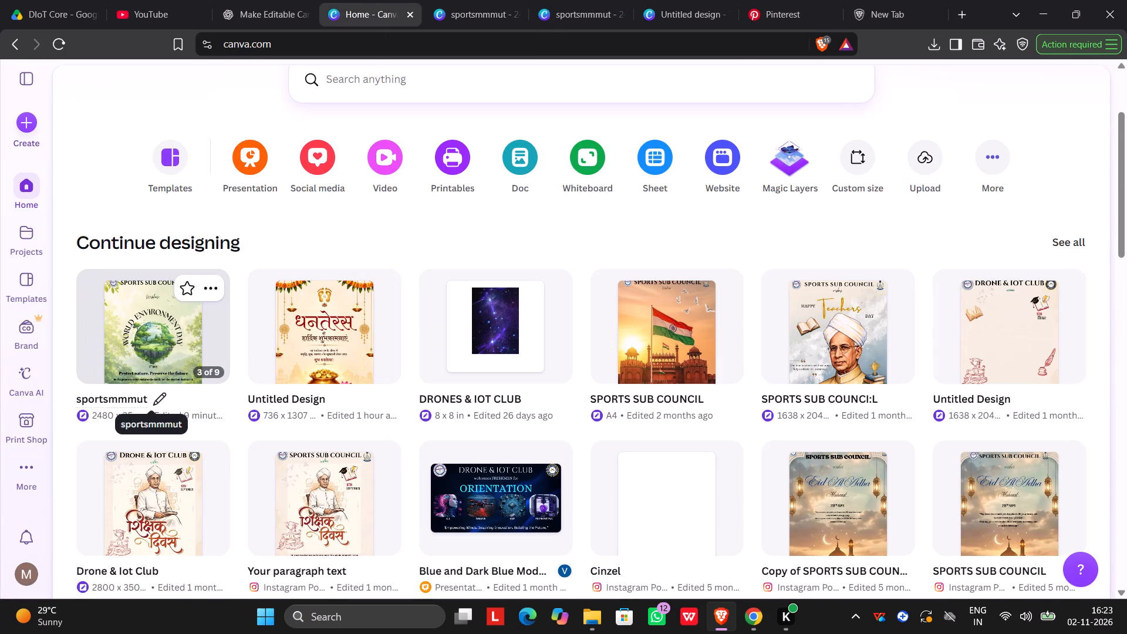
scroll(142, 404, "down", 1)
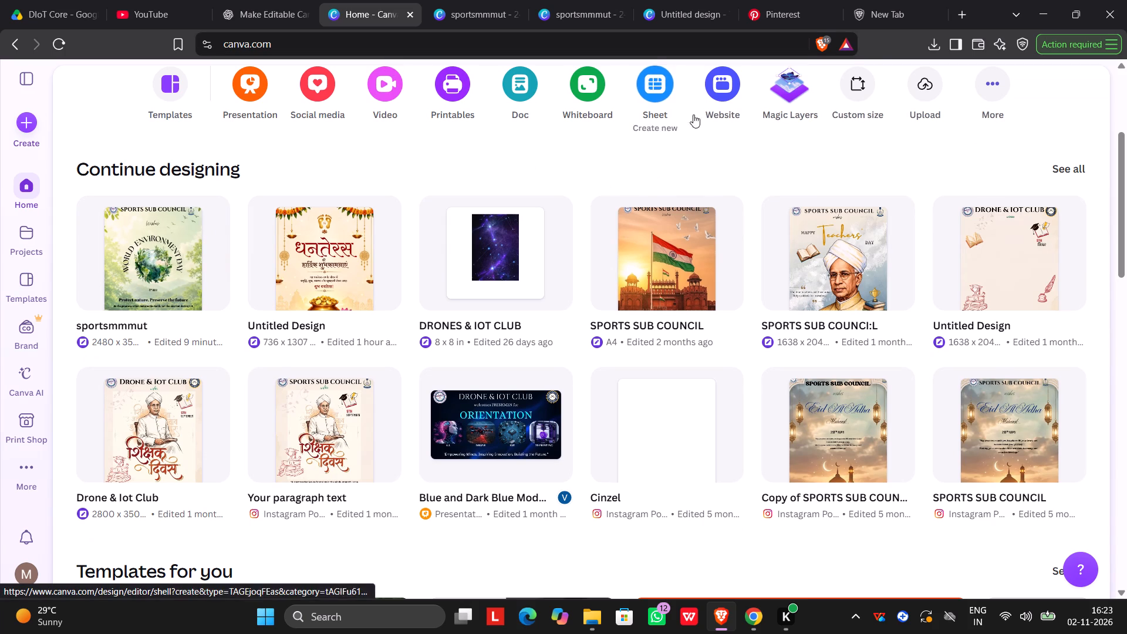
left_click(679, 422)
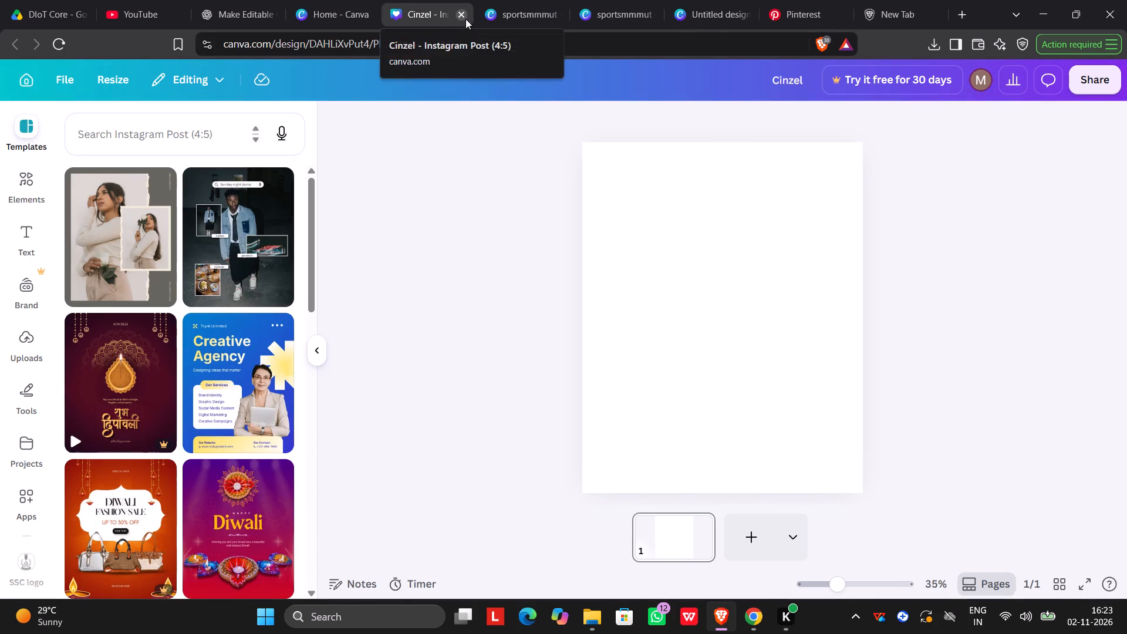
left_click(465, 18)
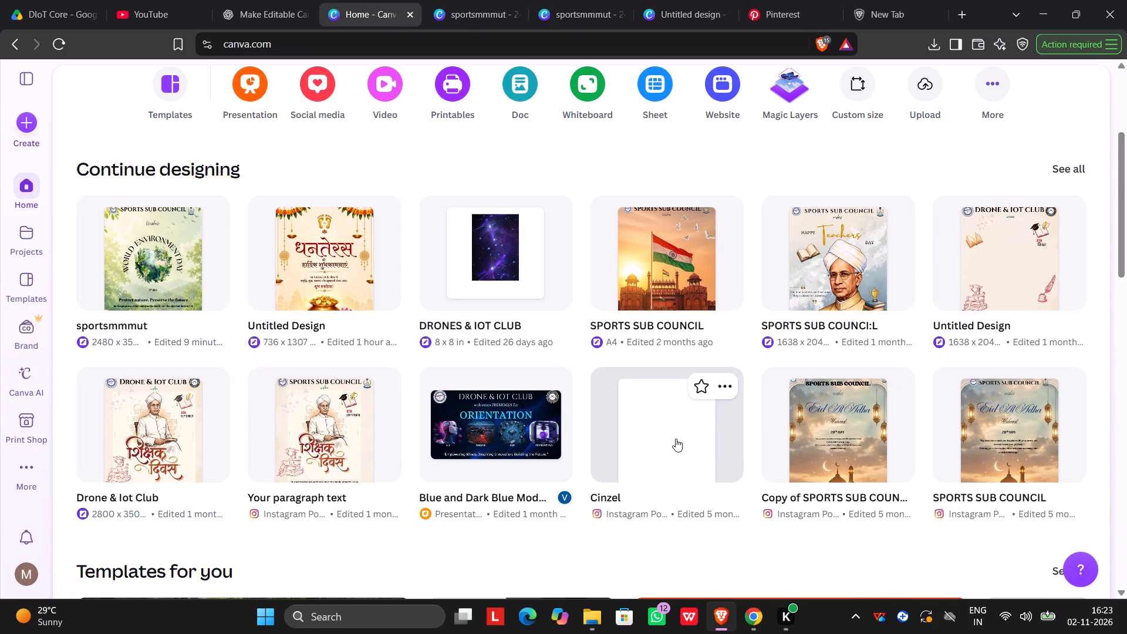
Move the Cinzel design from the recent designs to the trash.
left_click(717, 390)
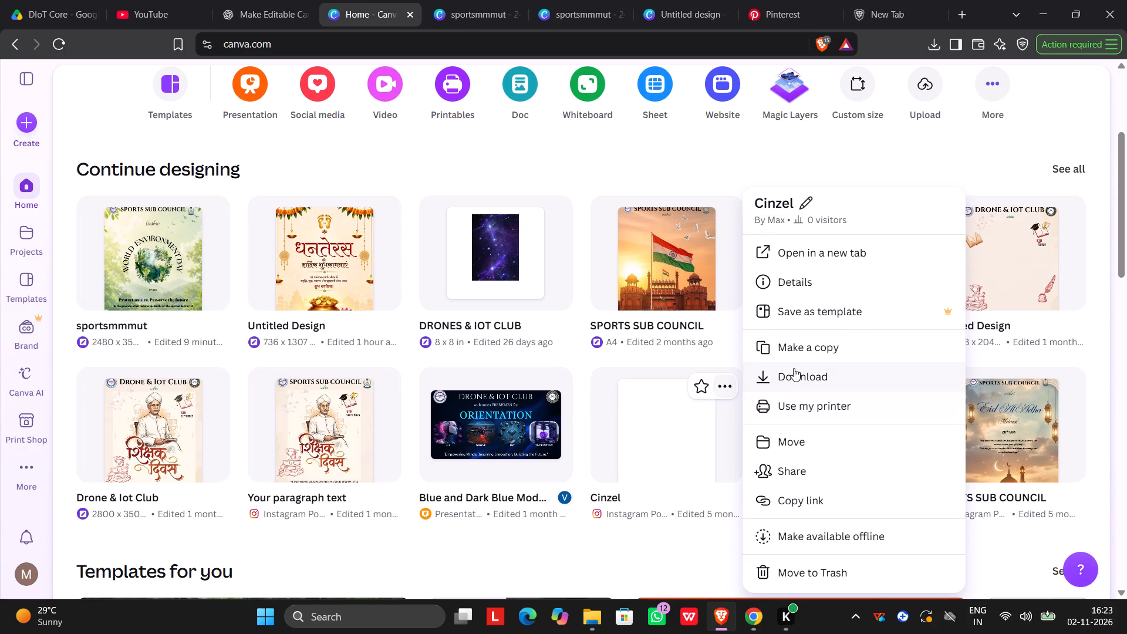
scroll(841, 529, "down", 2)
left_click(866, 576)
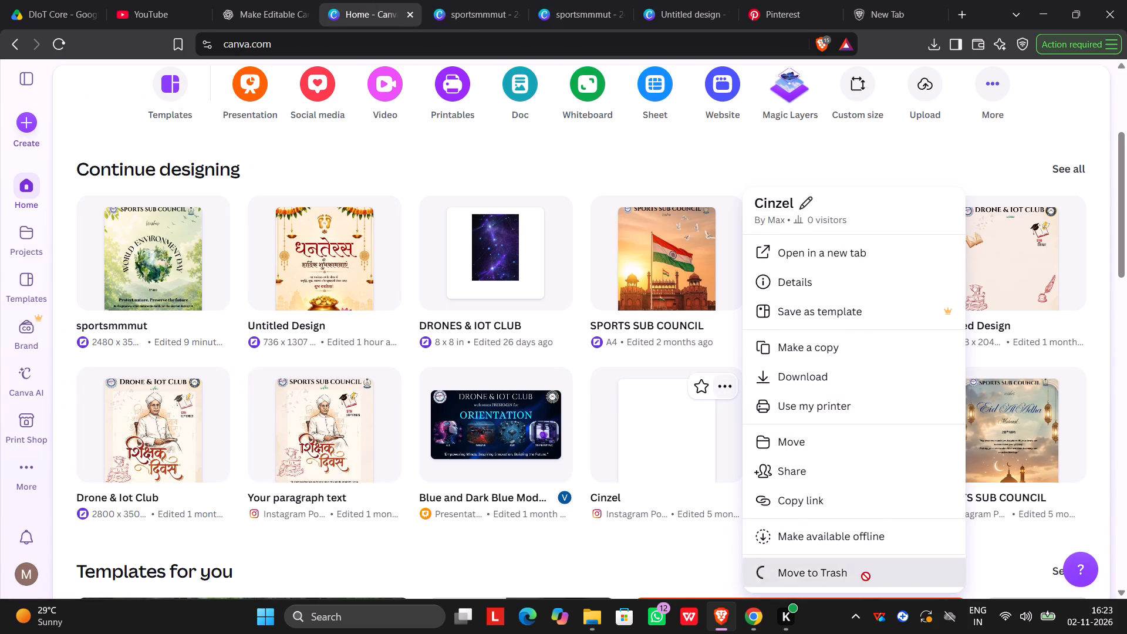
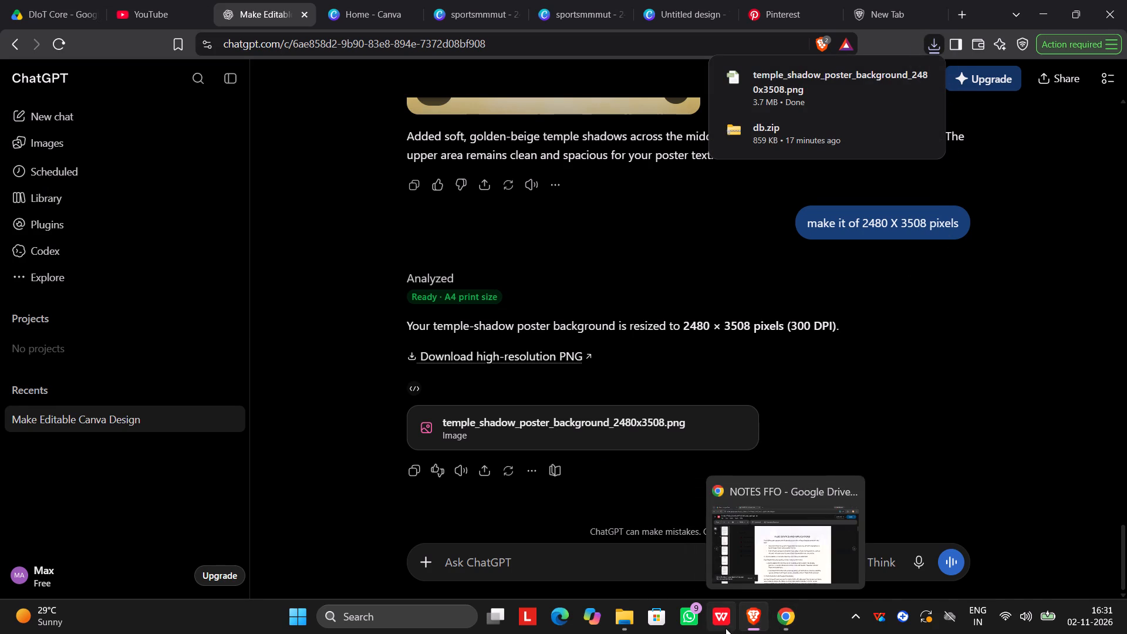
Switch to the sportsmmmut Canva design with the Dhanteras pages and add a blank page after page 9.
left_click(654, 5)
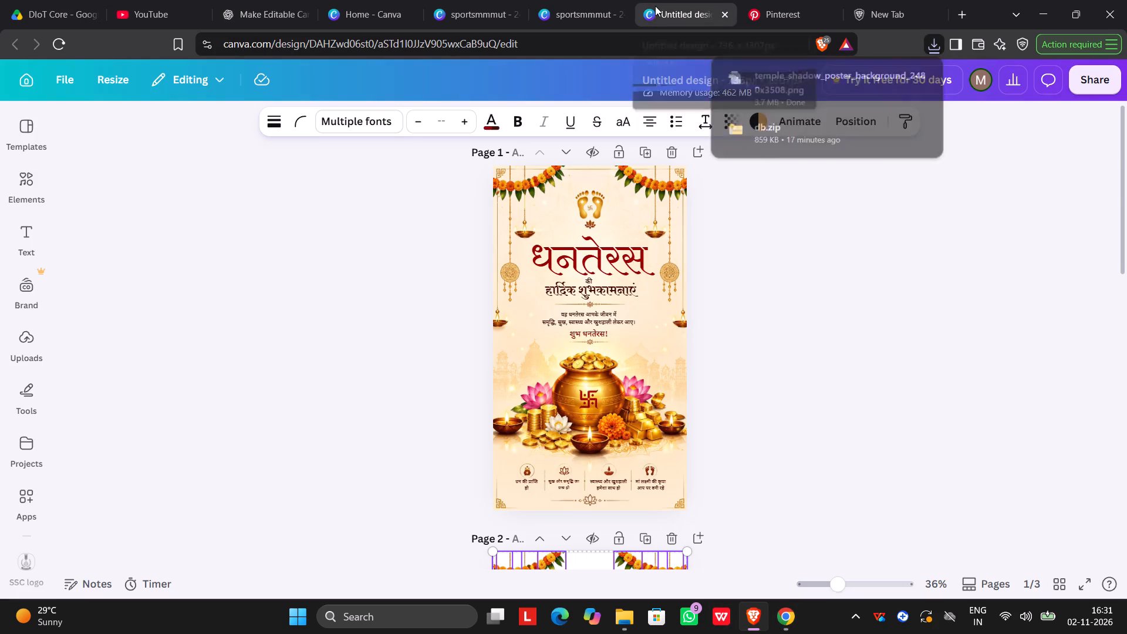
left_click(491, 4)
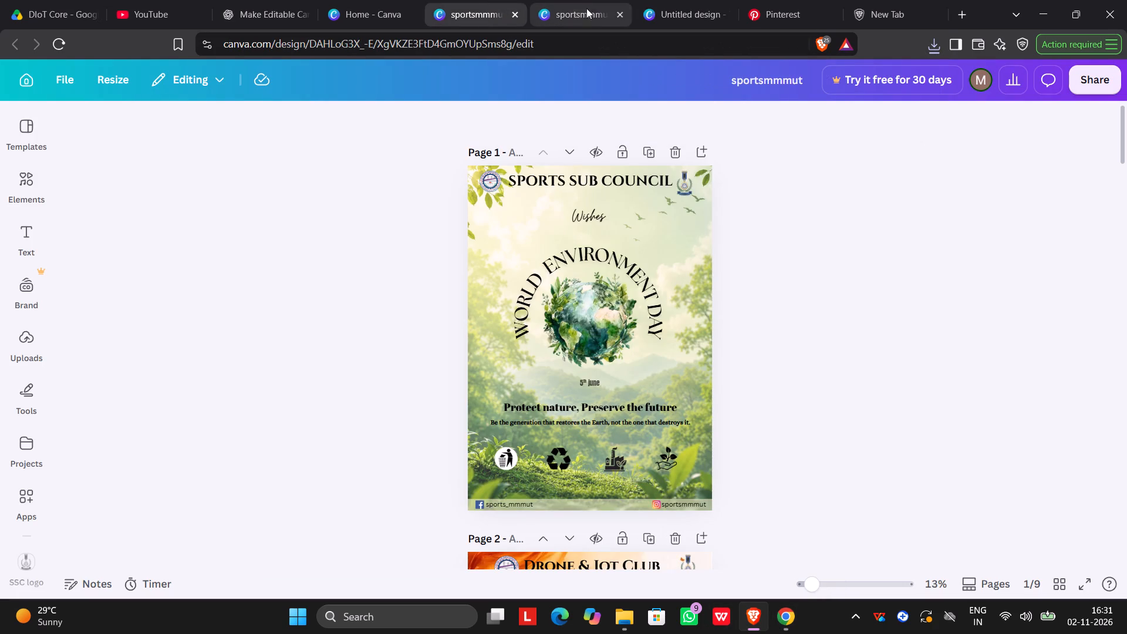
left_click(591, 11)
scroll(602, 290, "down", 10)
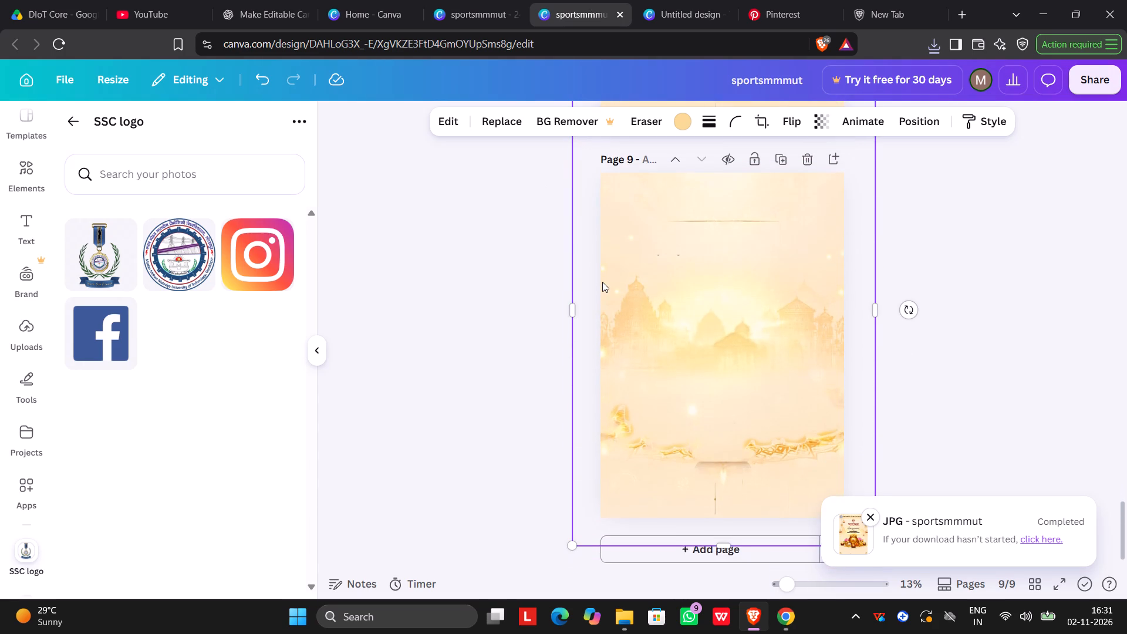
scroll(602, 282, "down", 5)
scroll(733, 233, "up", 5)
scroll(732, 201, "down", 6)
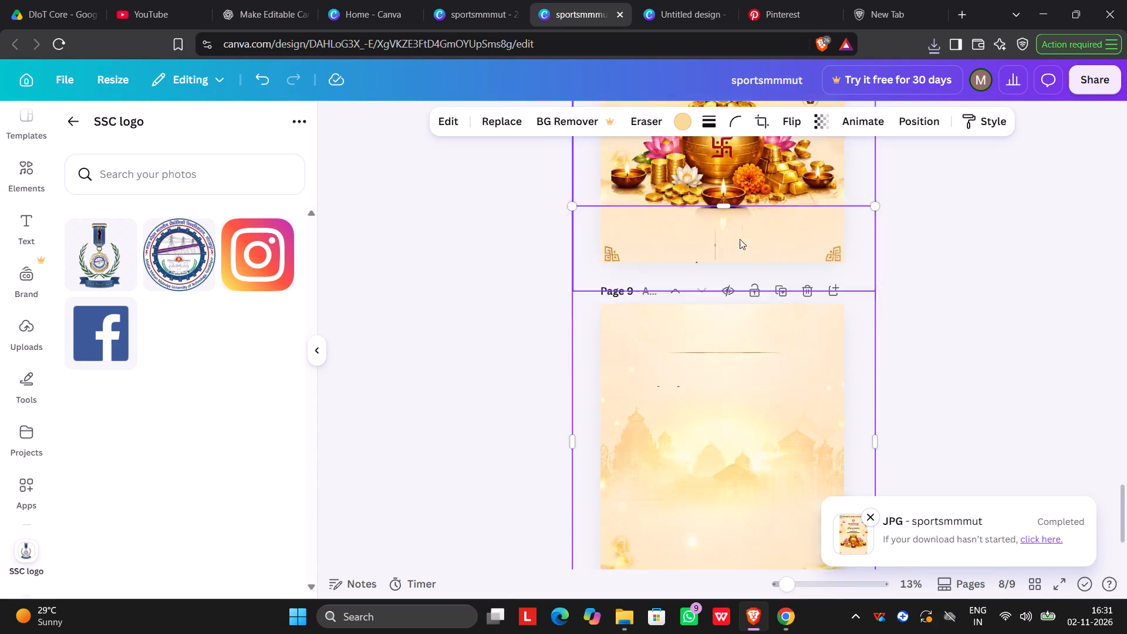
left_click_drag(743, 532, 747, 525)
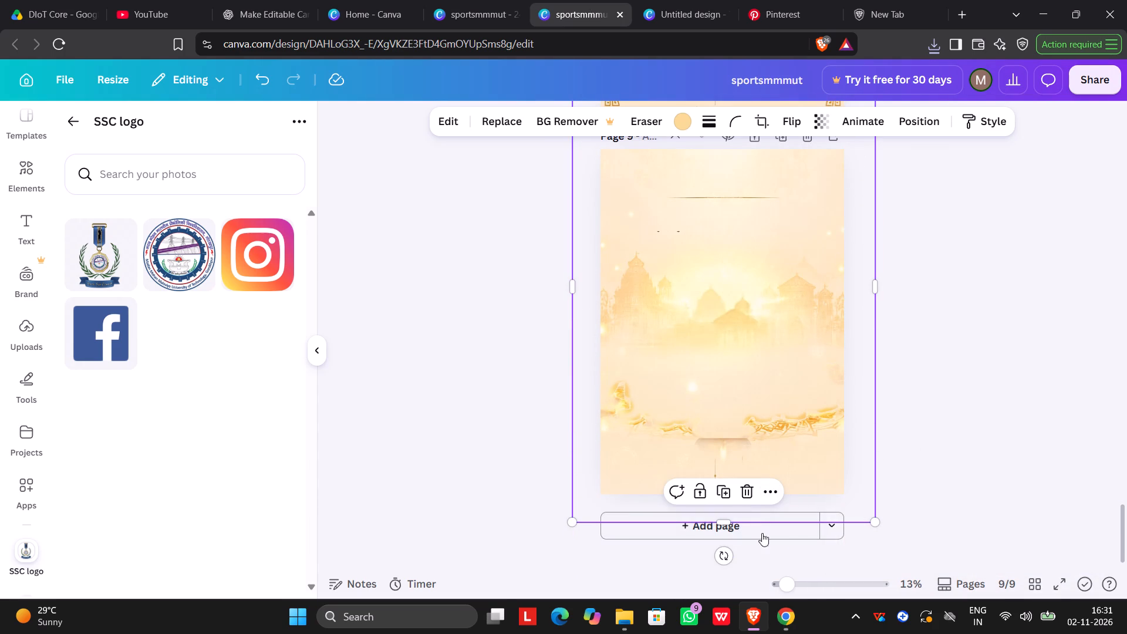
left_click(762, 544)
left_click(762, 538)
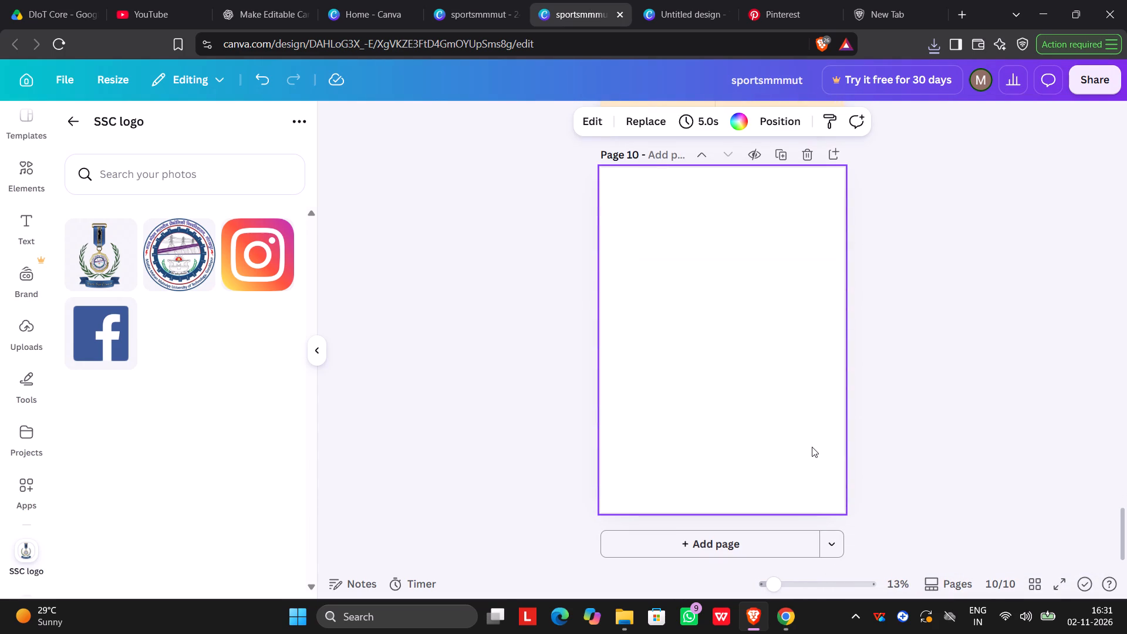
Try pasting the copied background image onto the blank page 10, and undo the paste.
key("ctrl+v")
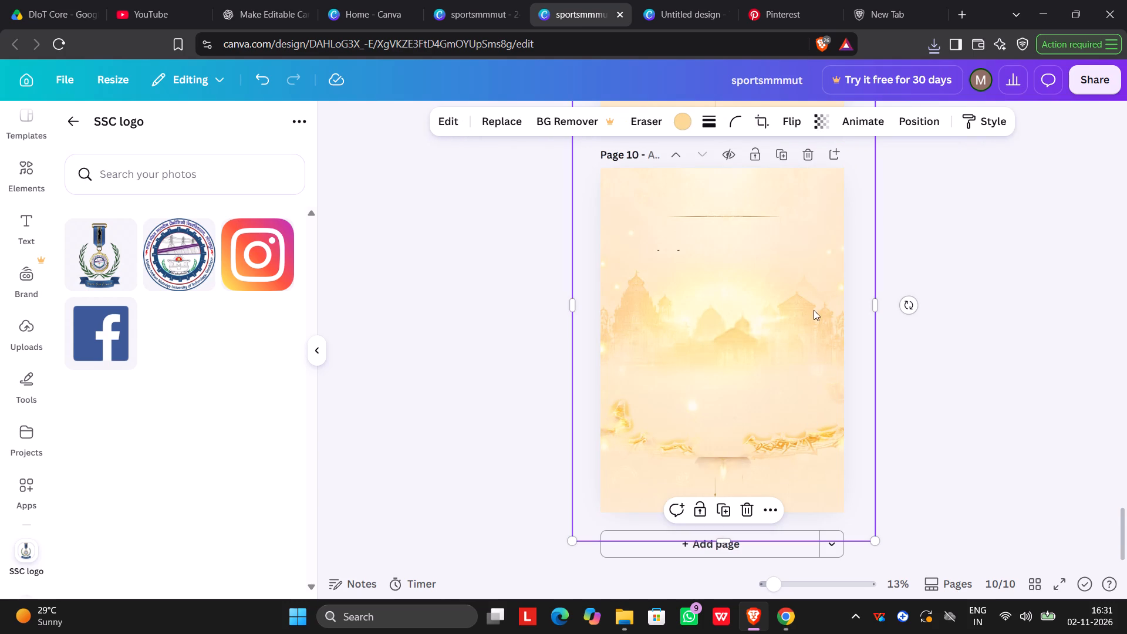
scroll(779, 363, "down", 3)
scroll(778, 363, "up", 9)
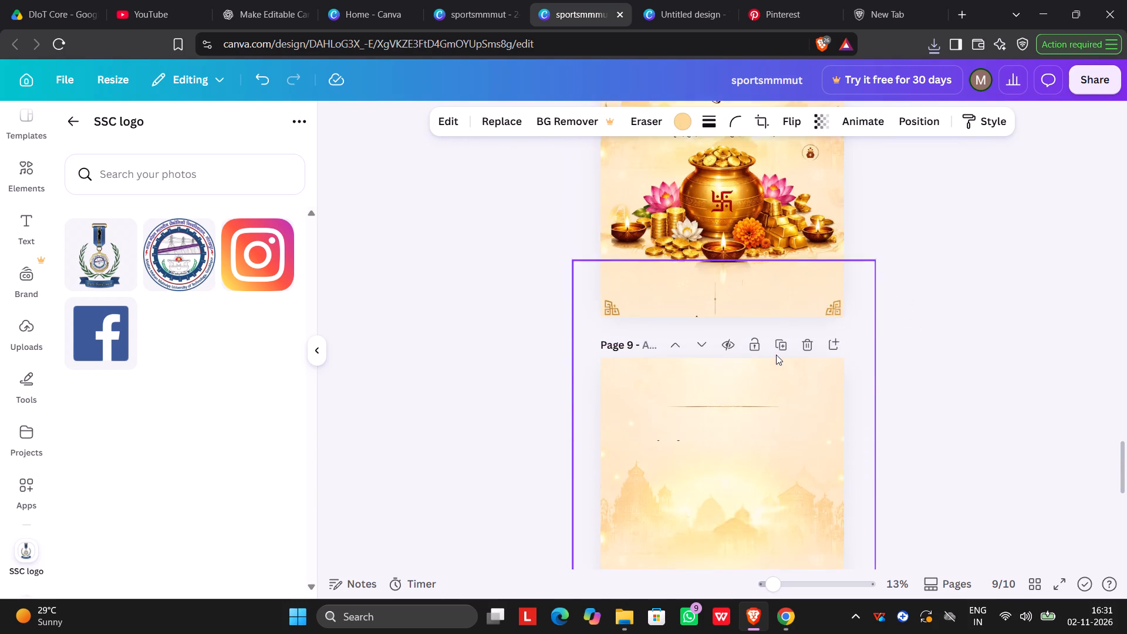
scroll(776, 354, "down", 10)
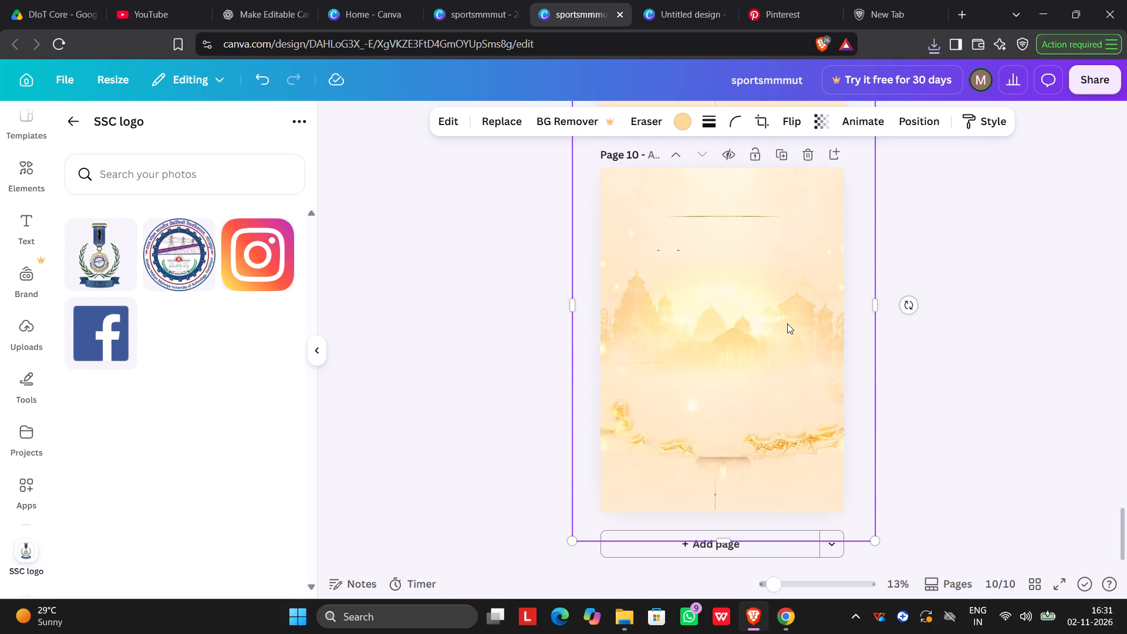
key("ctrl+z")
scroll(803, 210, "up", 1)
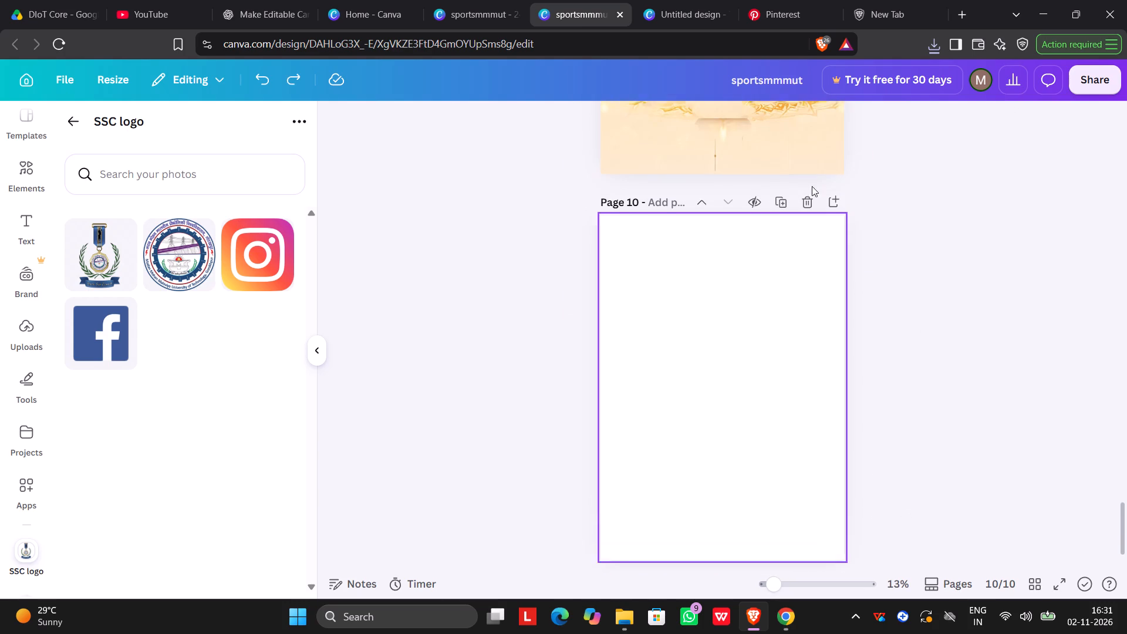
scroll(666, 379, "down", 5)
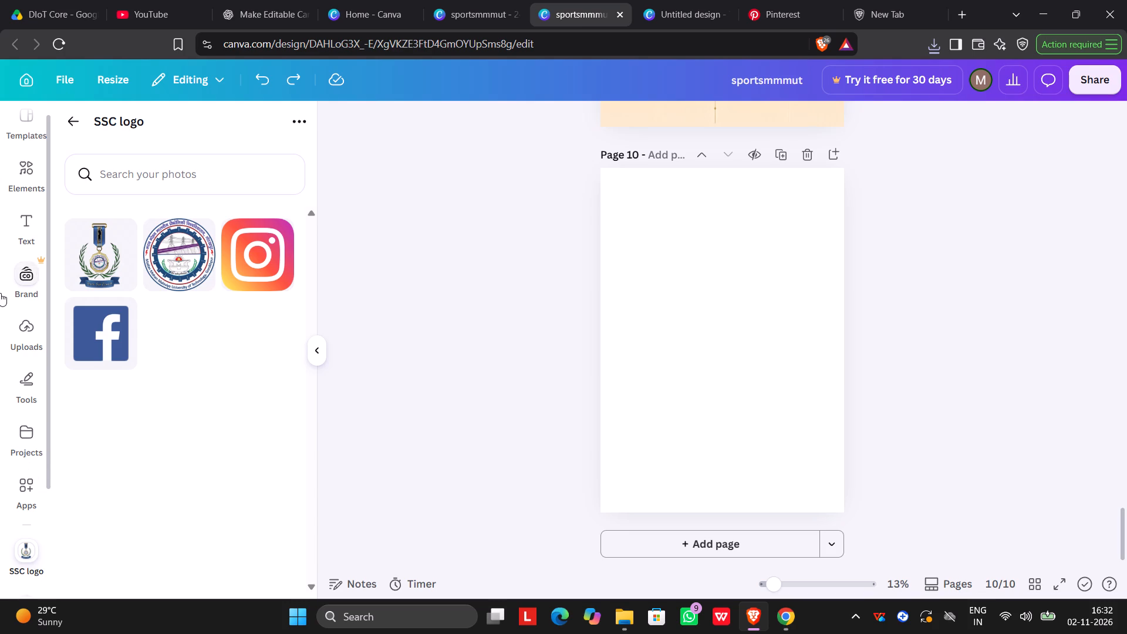
Upload temple_shadow_poster_background_2480x3508 from the Downloads folder and place it on the blank page 10.
left_click(19, 336)
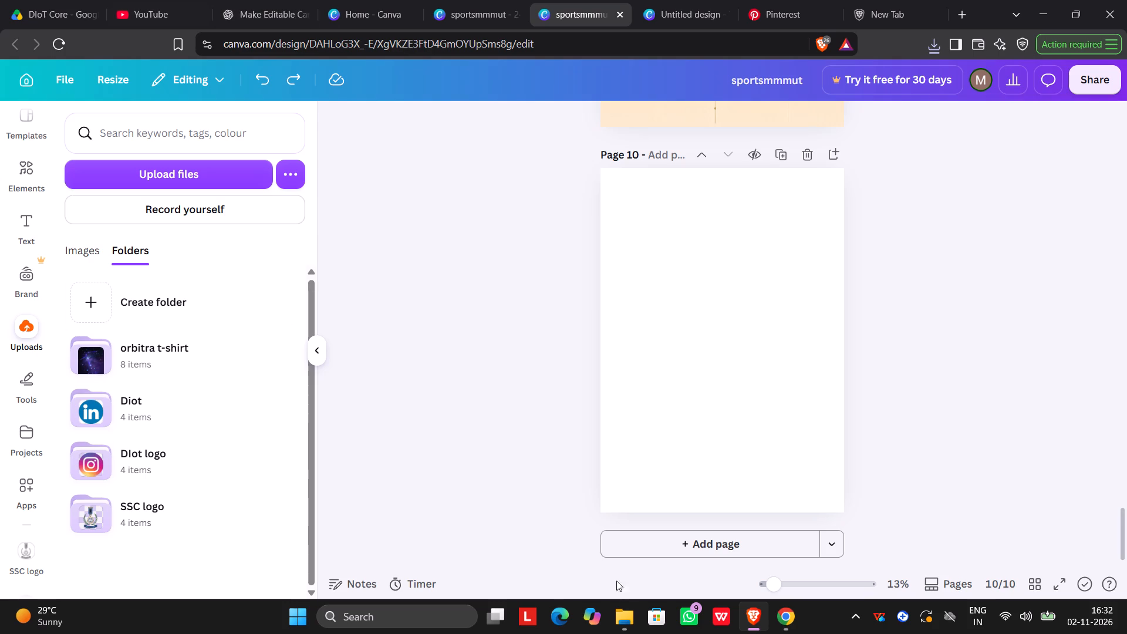
left_click(623, 615)
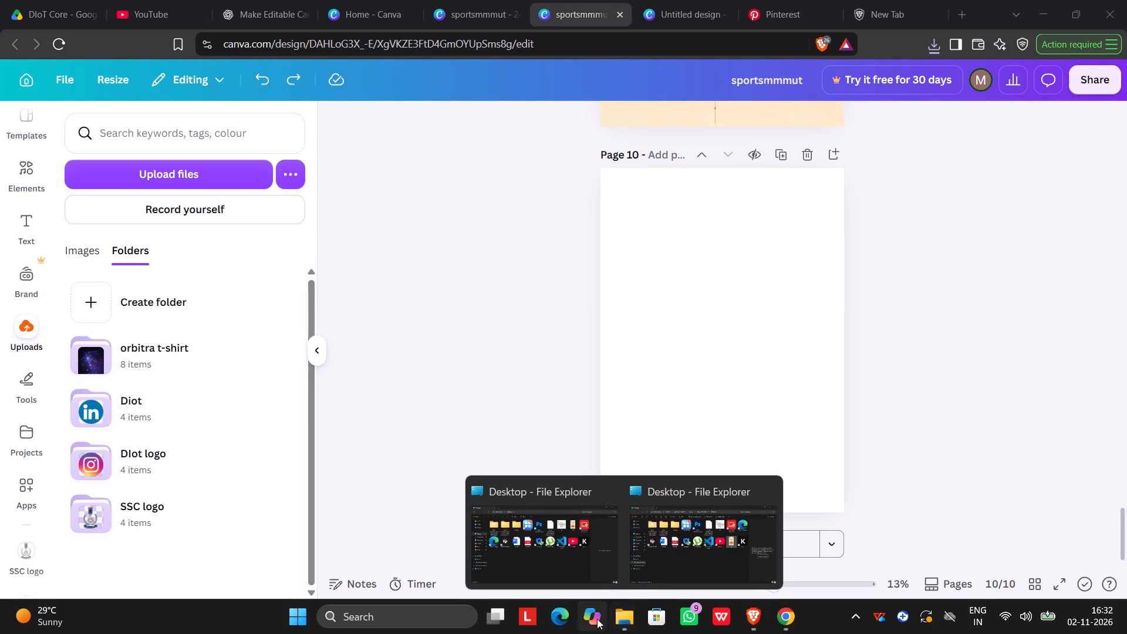
left_click(627, 620)
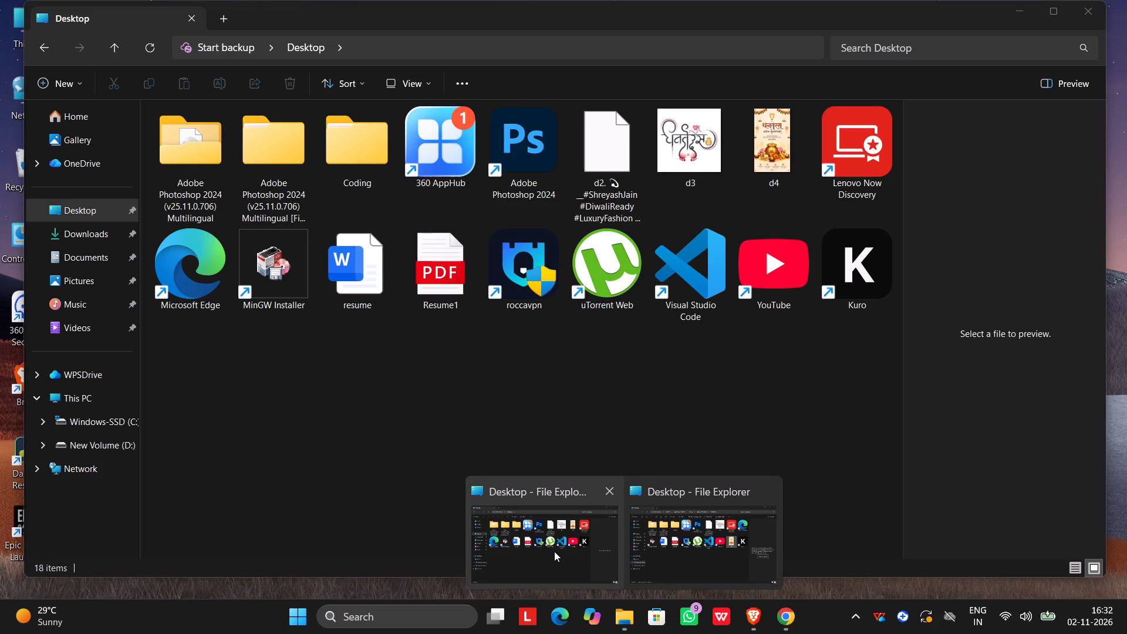
left_click(598, 528)
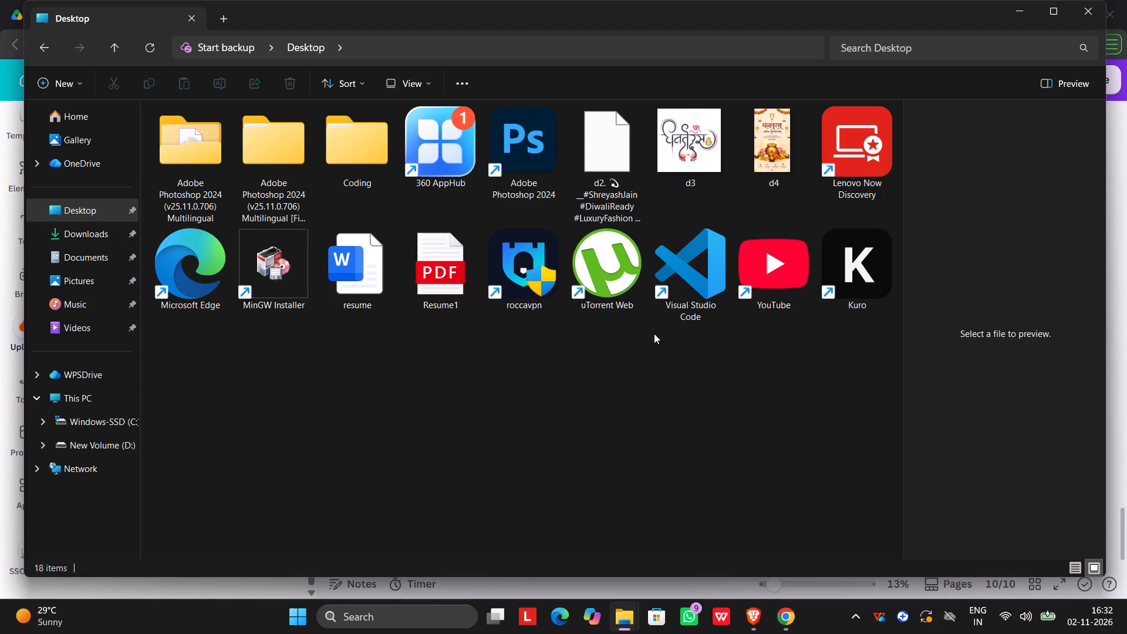
left_click(1094, 14)
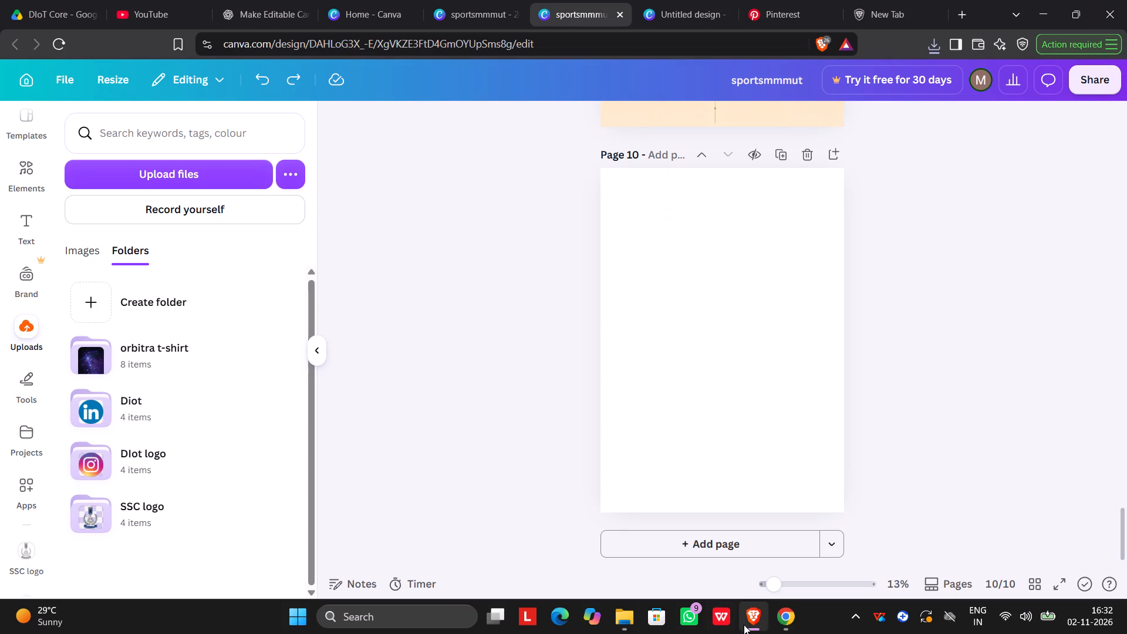
left_click(627, 569)
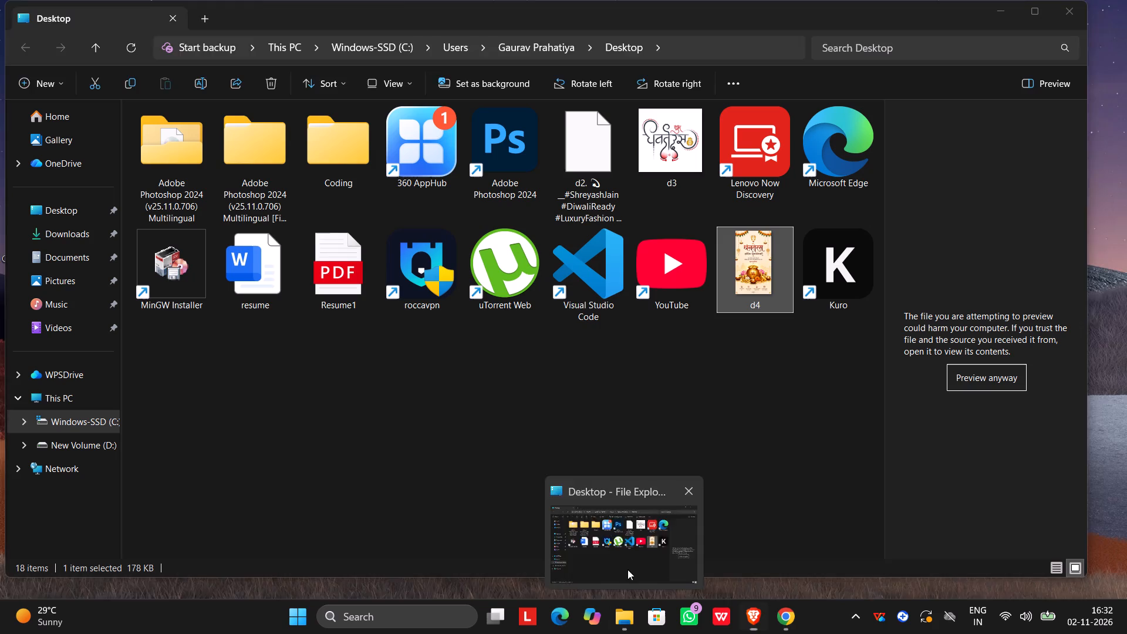
left_click(95, 227)
left_click_drag(156, 180, 768, 599)
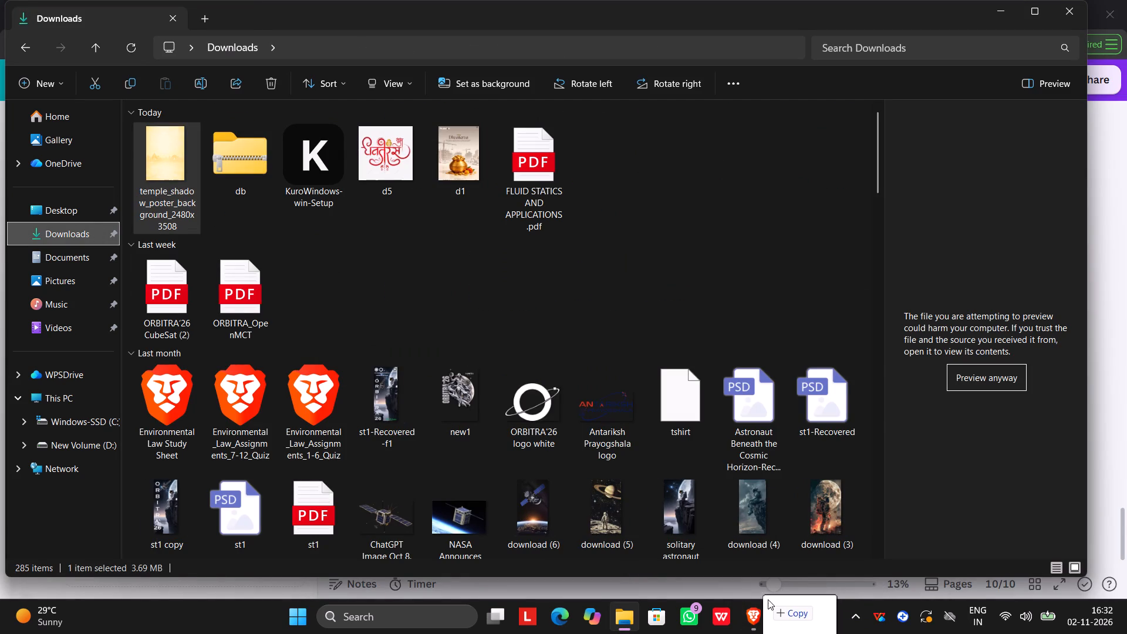
left_click_drag(768, 599, 482, 0)
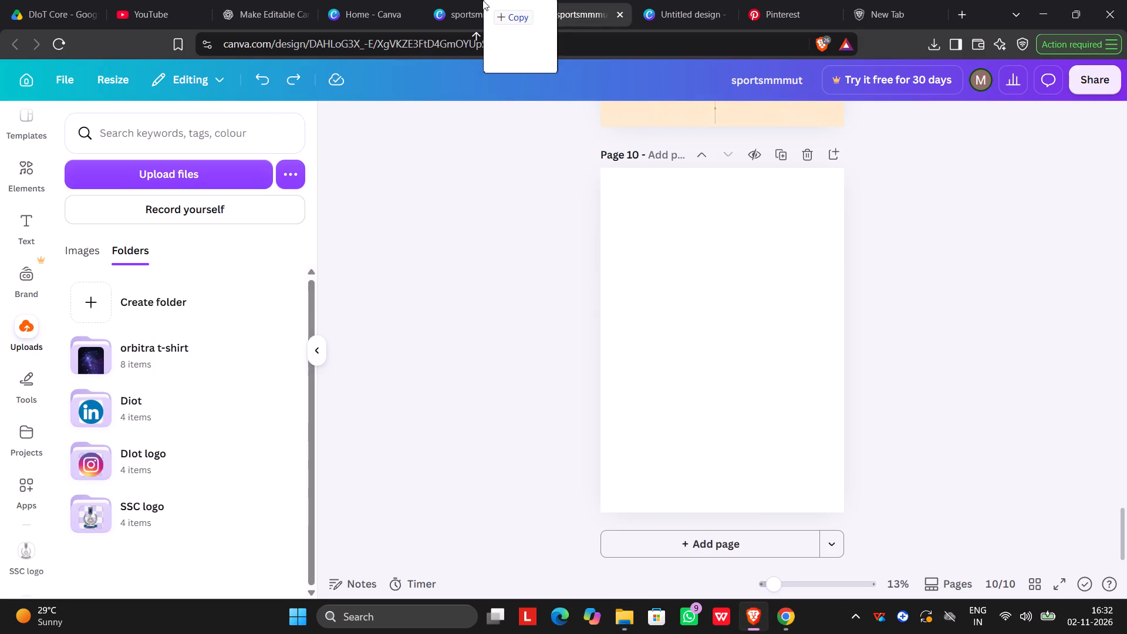
left_click_drag(482, 0, 699, 264)
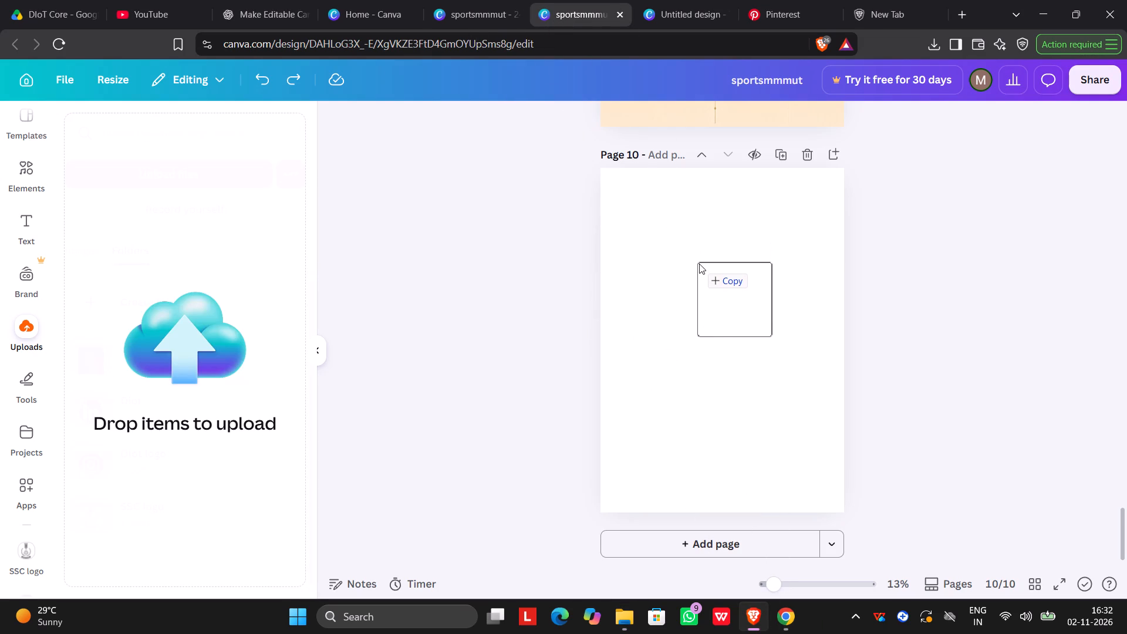
left_click_drag(699, 264, 699, 267)
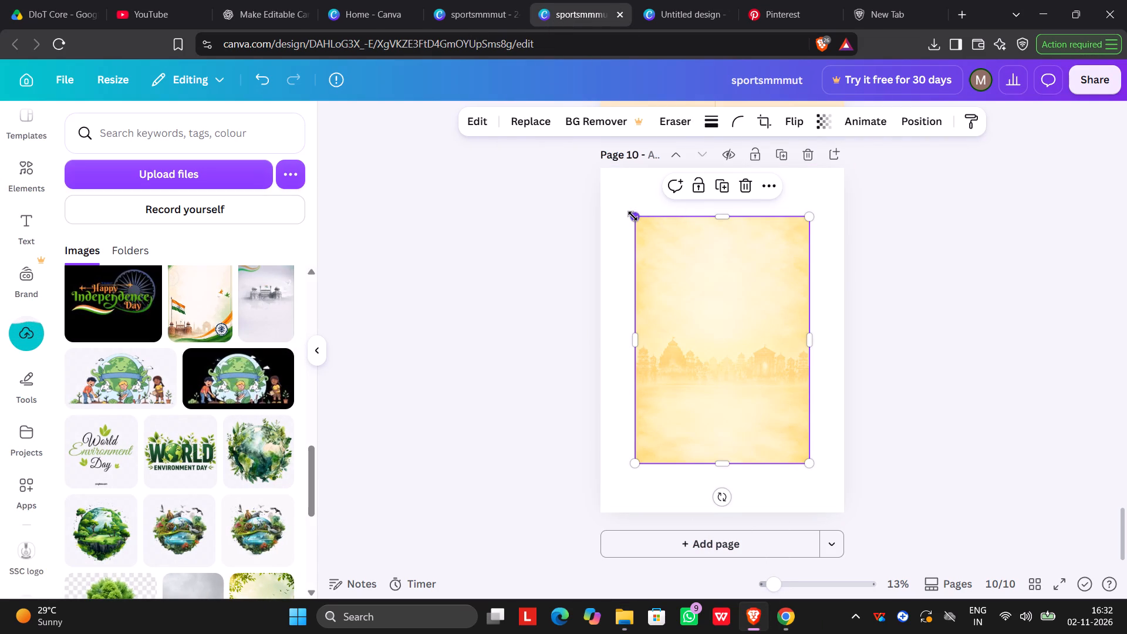
Enlarge the temple-shadow background on page 10 to 2480 wide and the full page height, and reposition it over the page.
left_click_drag(632, 215, 589, 173)
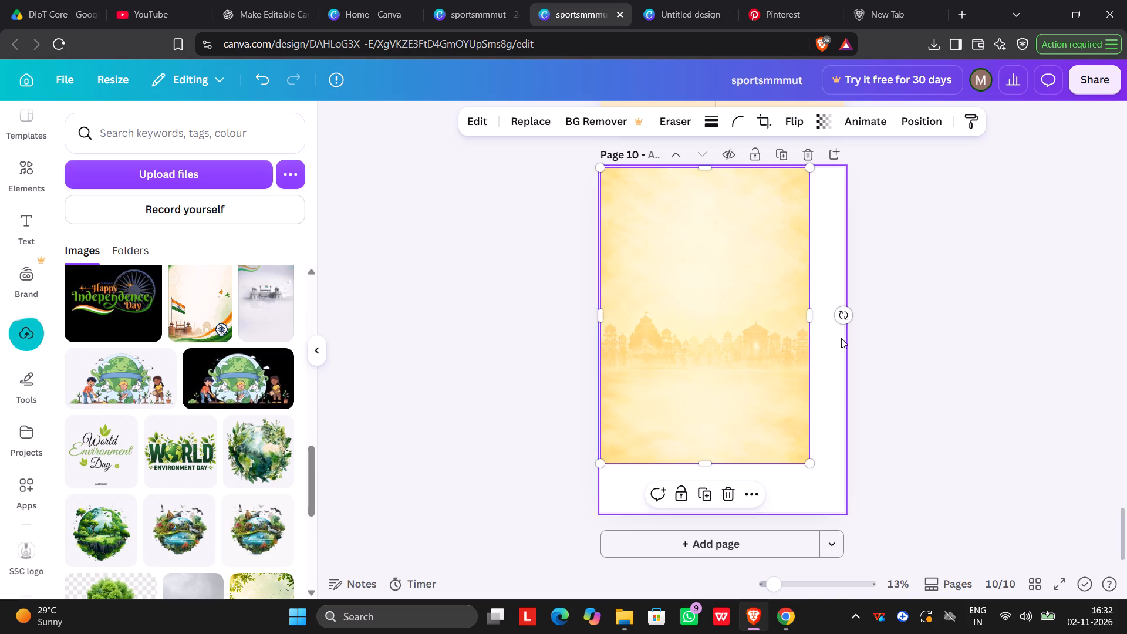
left_click_drag(810, 313, 838, 318)
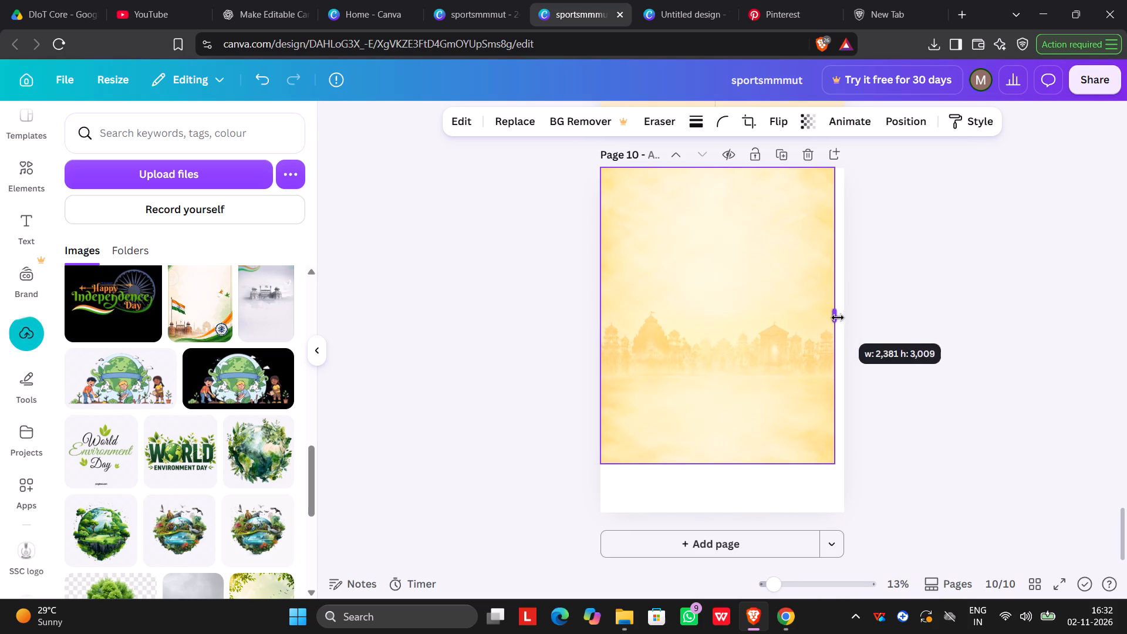
left_click_drag(838, 318, 844, 318)
left_click_drag(725, 464, 728, 474)
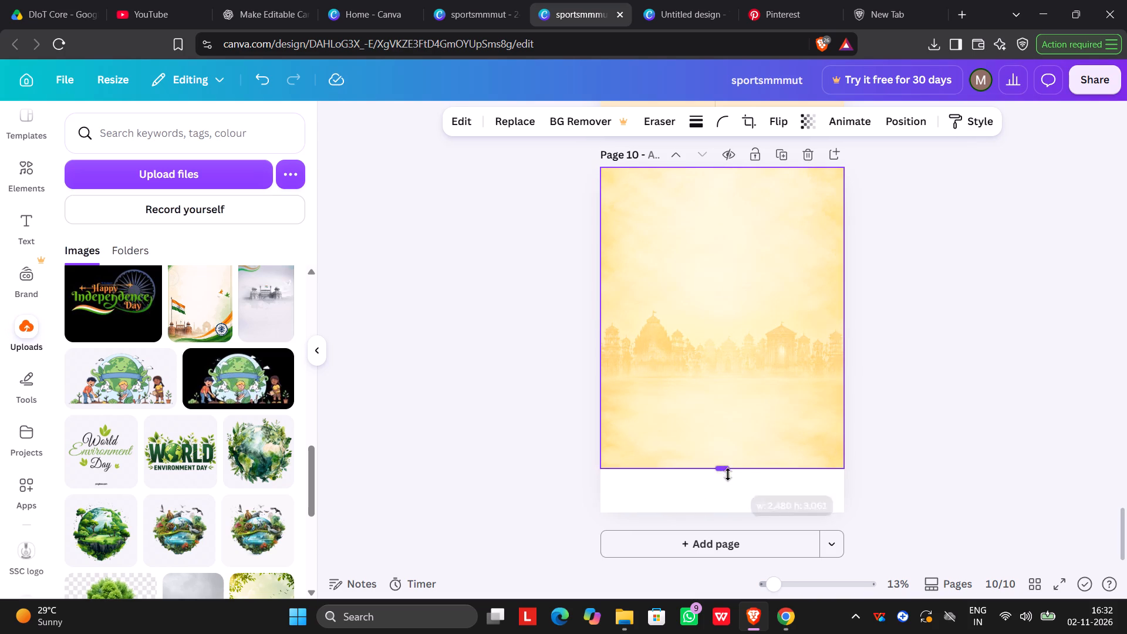
left_click_drag(728, 474, 730, 514)
left_click_drag(723, 380, 722, 403)
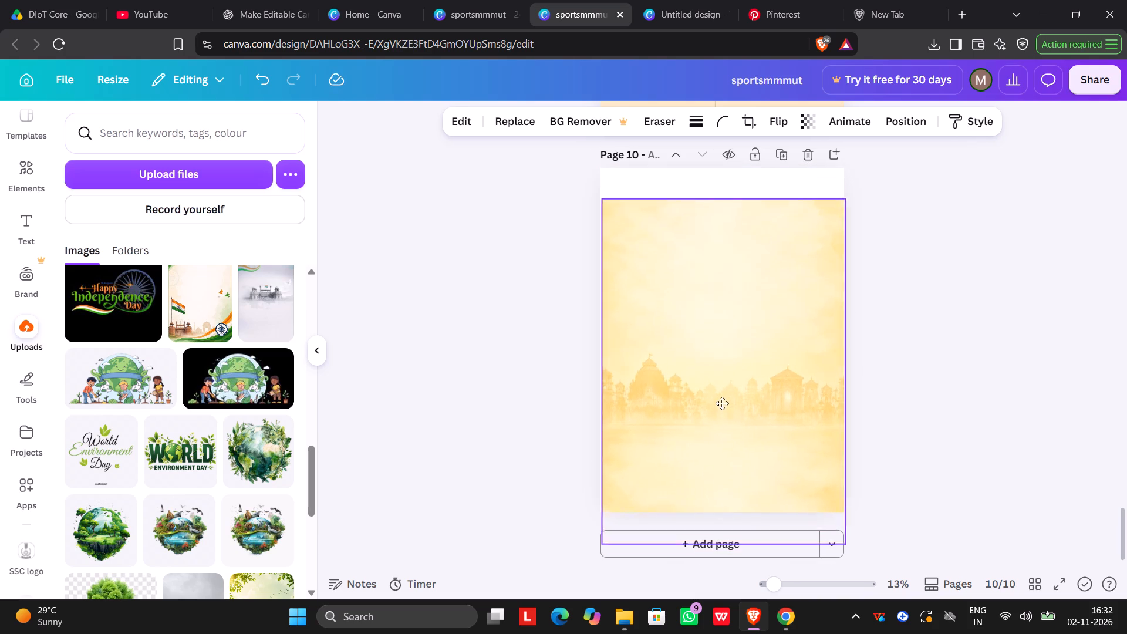
left_click_drag(722, 403, 717, 380)
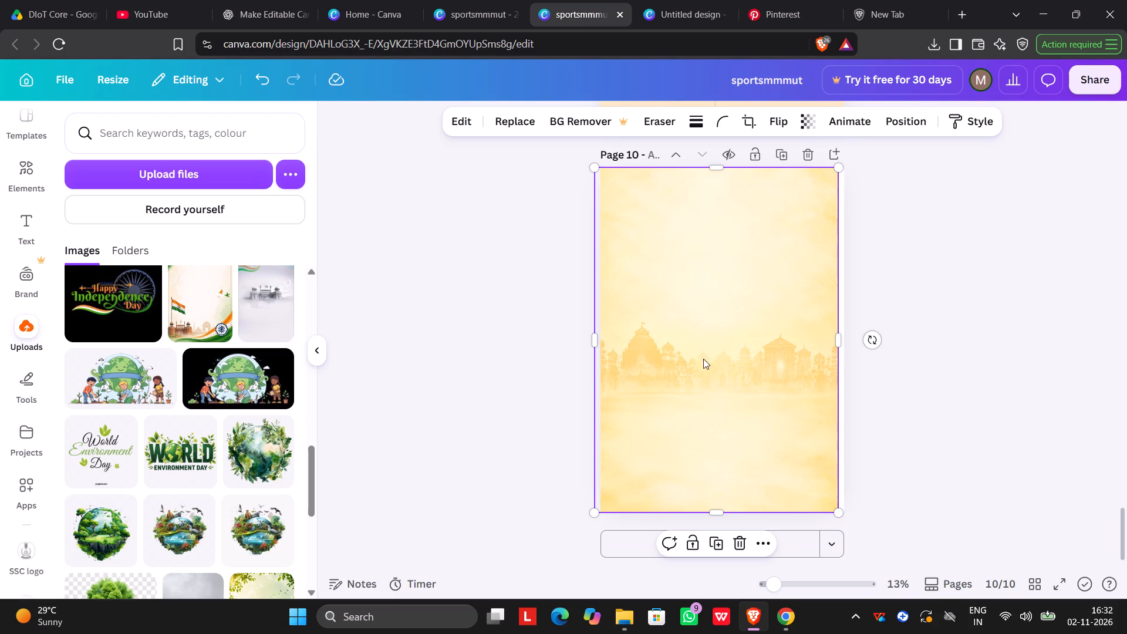
Compare the new background on page 10 with page 9 and the finished Dhanteras poster on page 8.
scroll(693, 315, "up", 8)
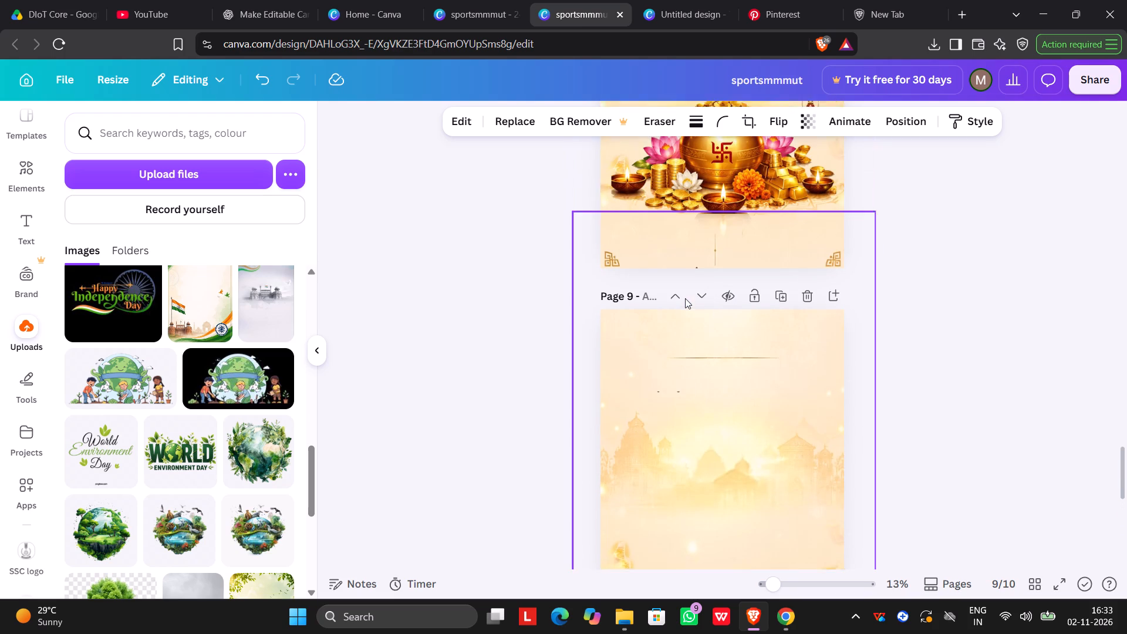
scroll(685, 294, "up", 7)
scroll(685, 285, "down", 4)
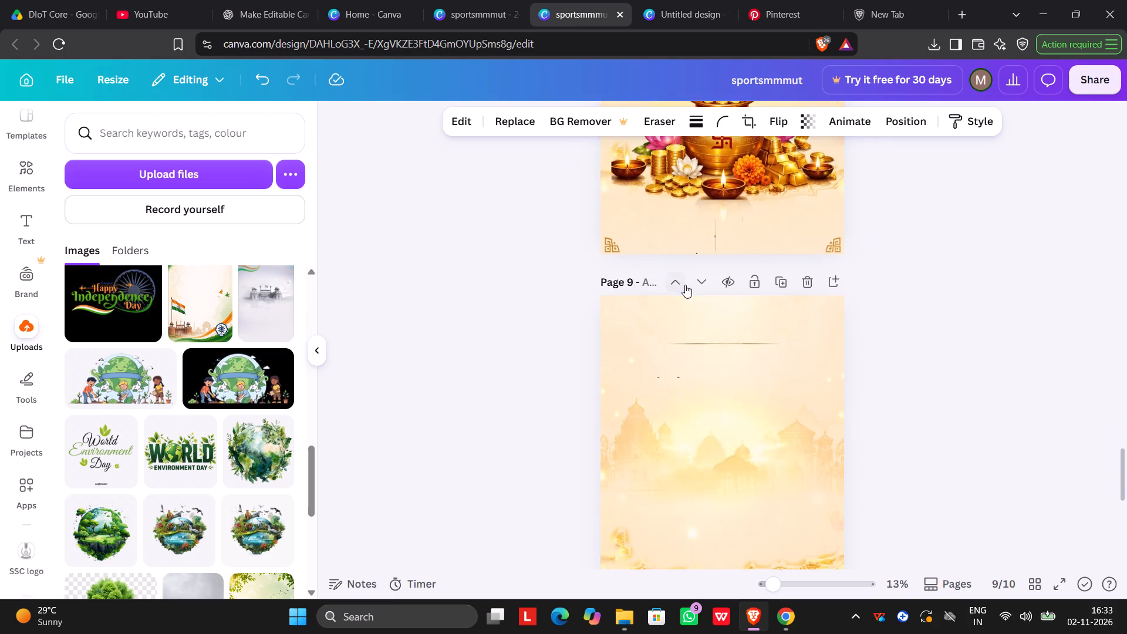
scroll(685, 285, "down", 12)
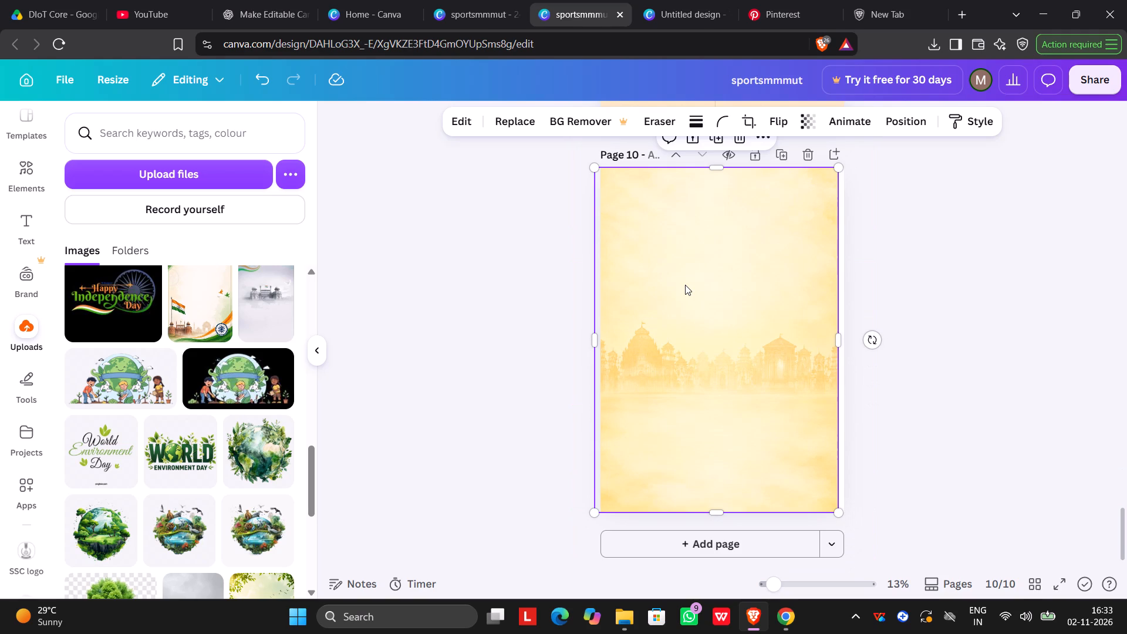
scroll(794, 339, "down", 2)
scroll(842, 224, "up", 2)
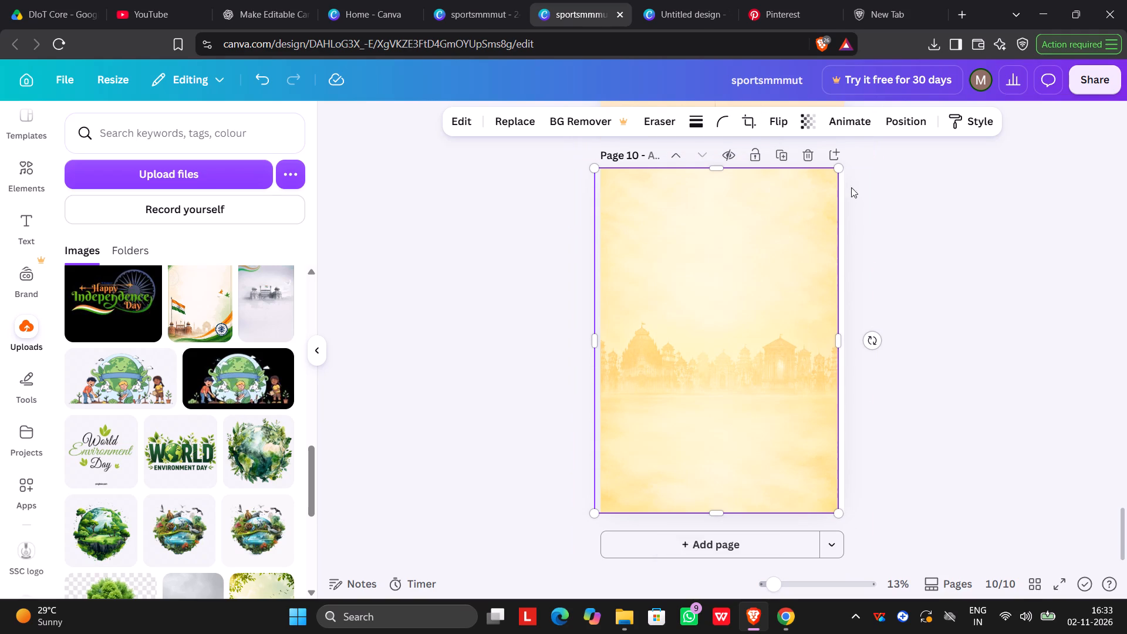
scroll(851, 187, "up", 2)
scroll(750, 301, "up", 1)
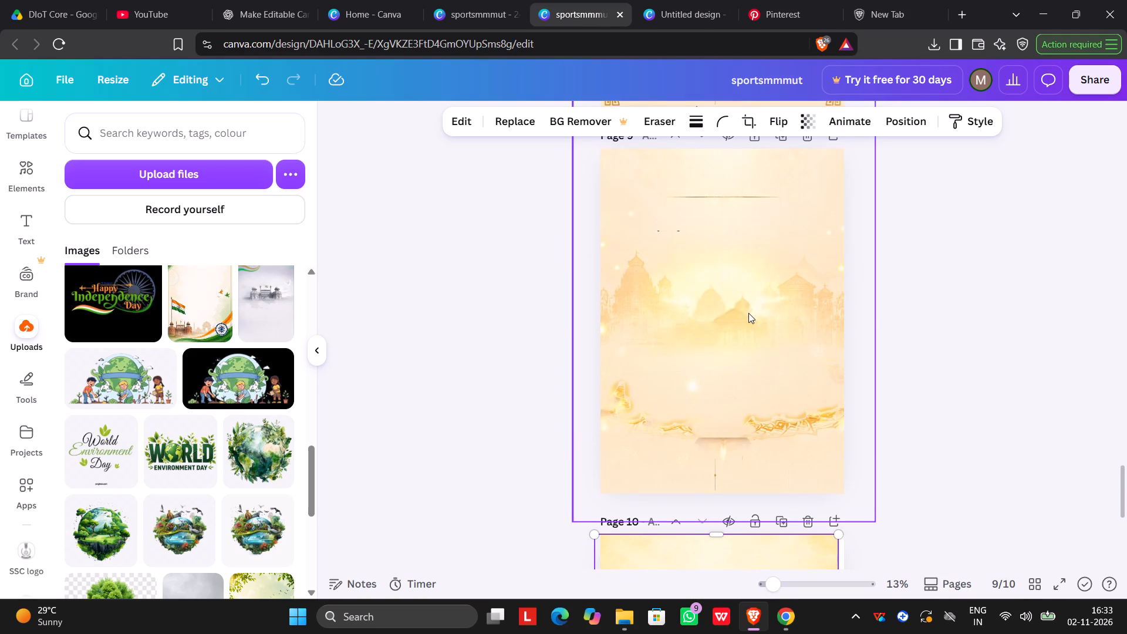
scroll(748, 313, "up", 7)
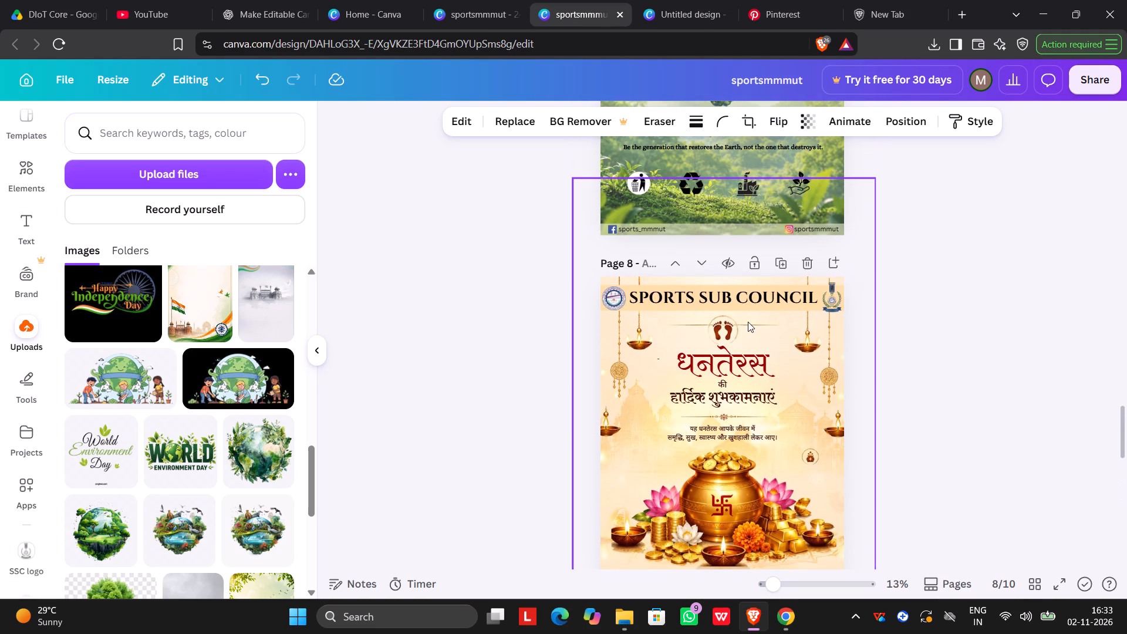
scroll(748, 325, "down", 3)
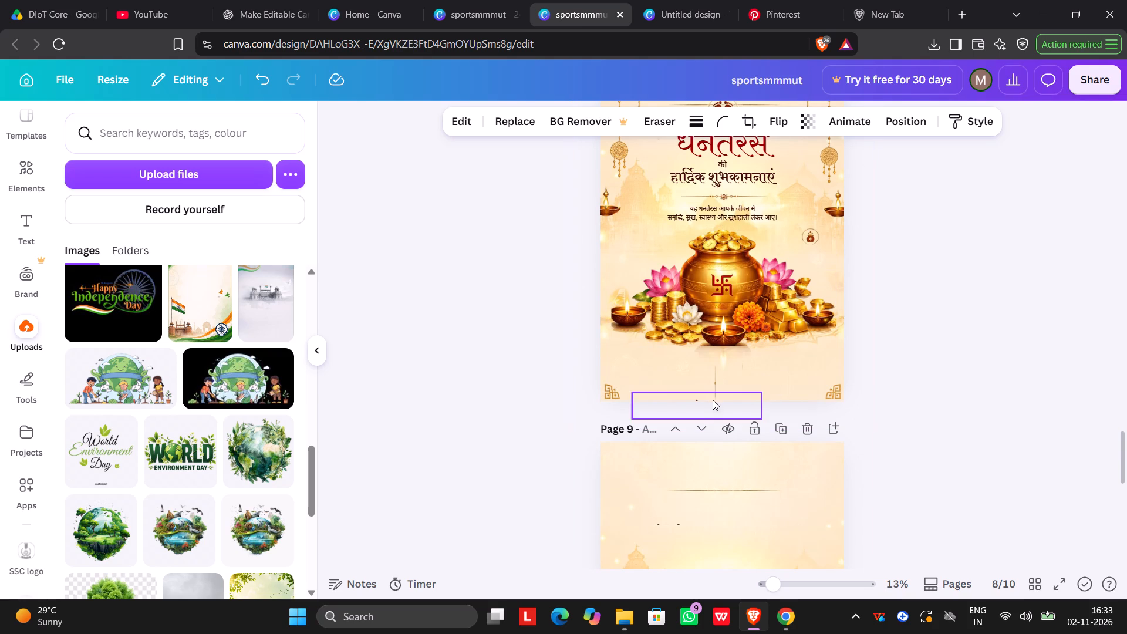
scroll(771, 390, "up", 1)
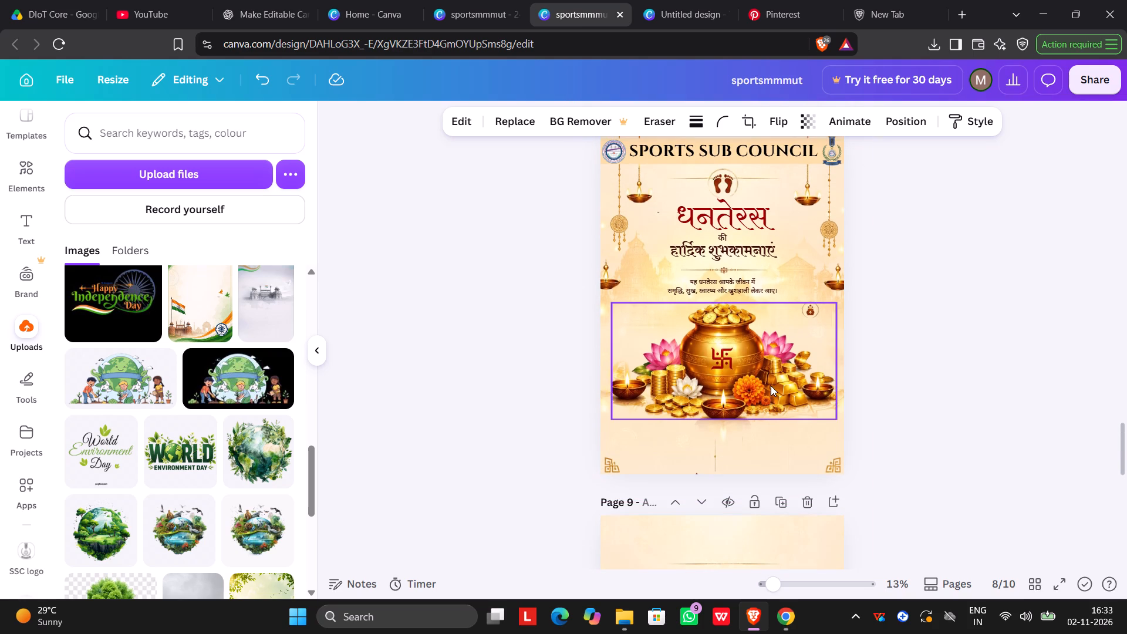
Stretch the background image on page 8 downward past the bottom edge of the poster.
left_click(782, 443)
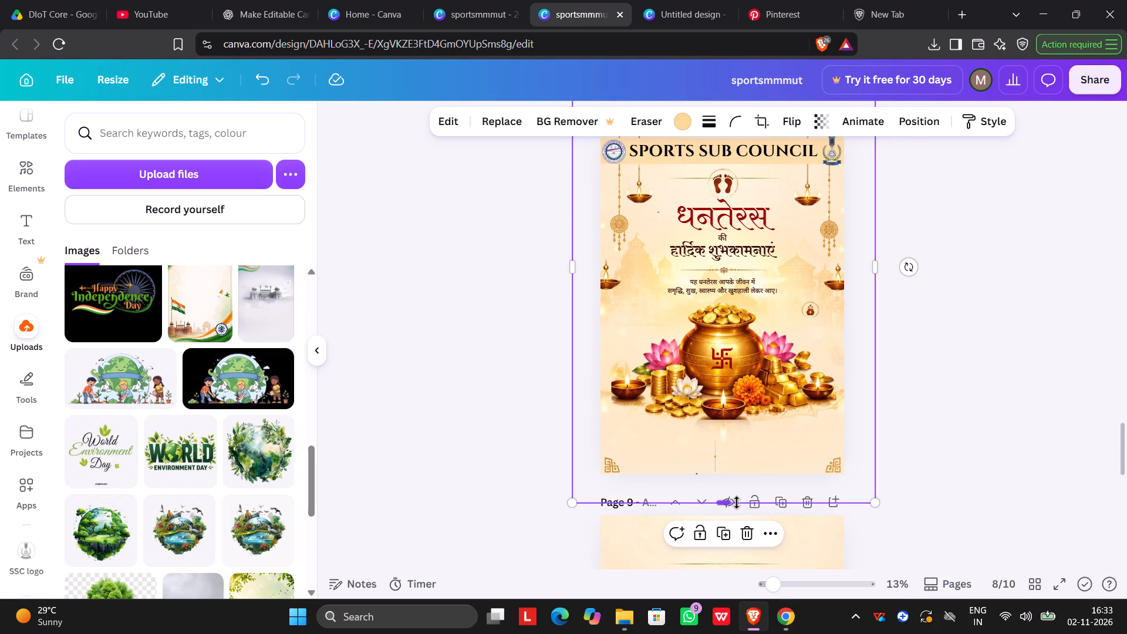
left_click_drag(728, 503, 728, 529)
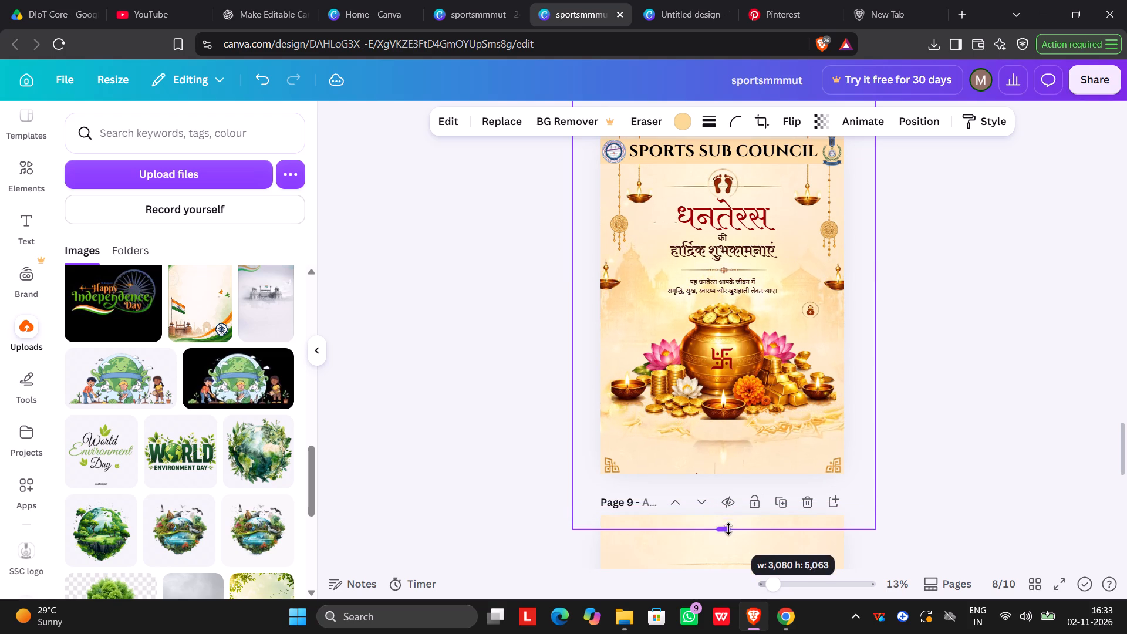
left_click_drag(728, 529, 734, 542)
Move the gold coin pot image on page 8 lower and slightly to the left, just above the bottom corner ornaments.
left_click_drag(771, 375, 775, 391)
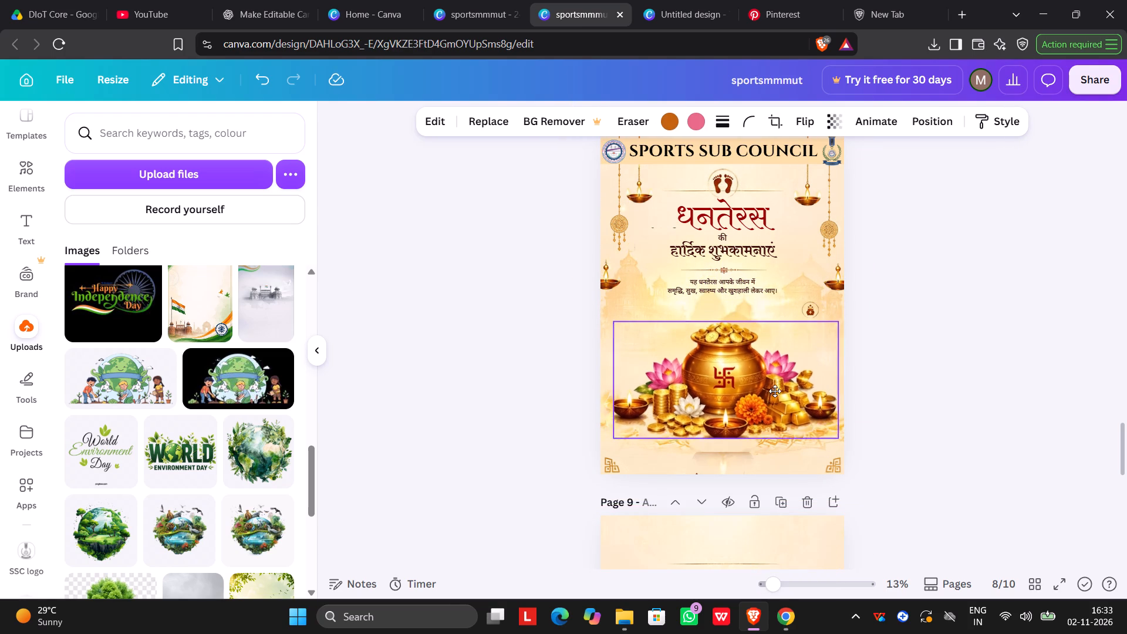
left_click_drag(775, 391, 778, 396)
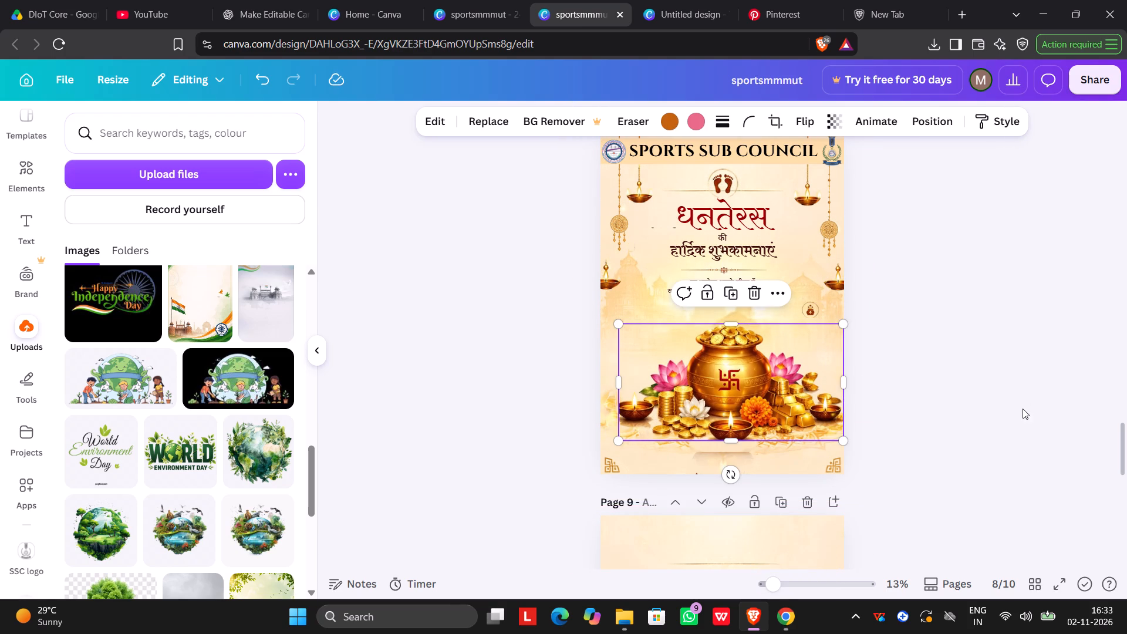
left_click(1022, 409)
left_click_drag(781, 374, 767, 377)
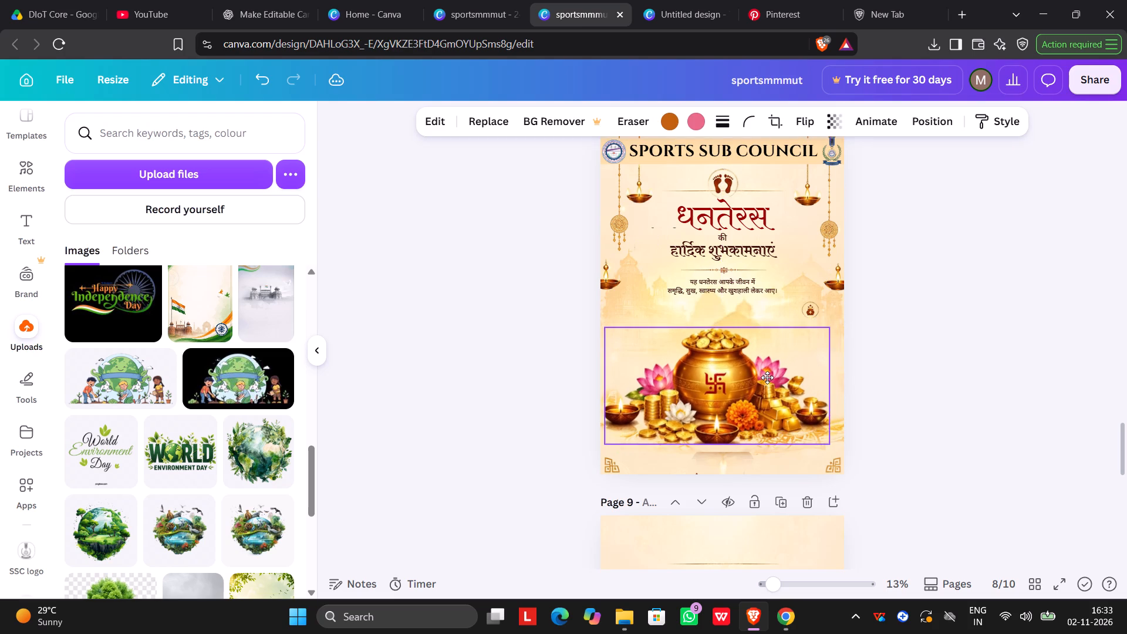
left_click_drag(767, 377, 764, 375)
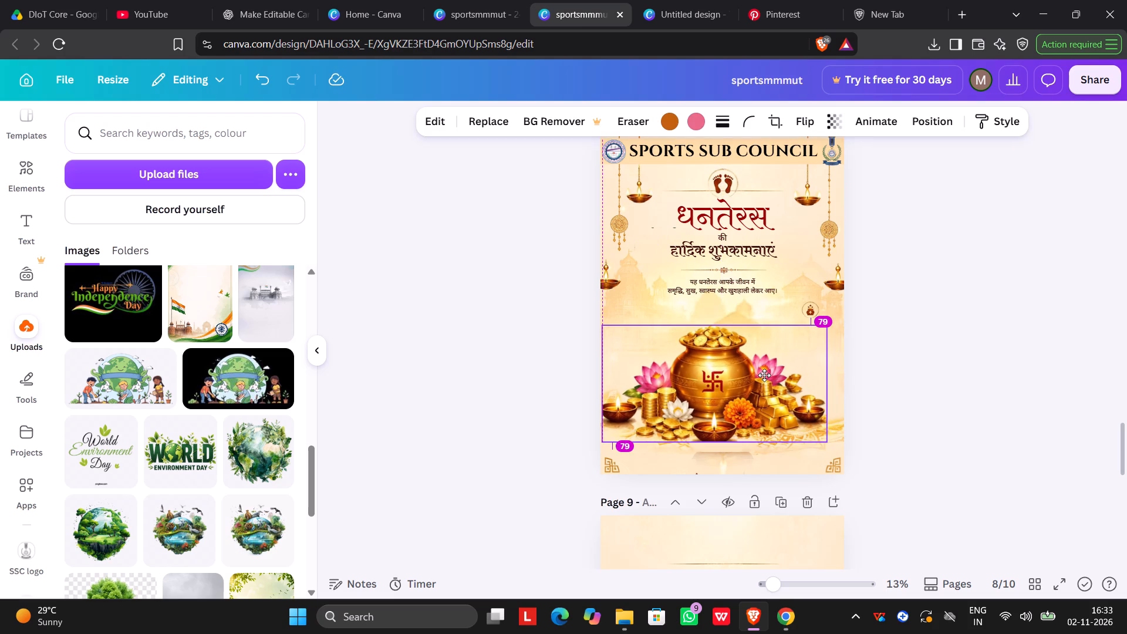
left_click_drag(764, 375, 765, 376)
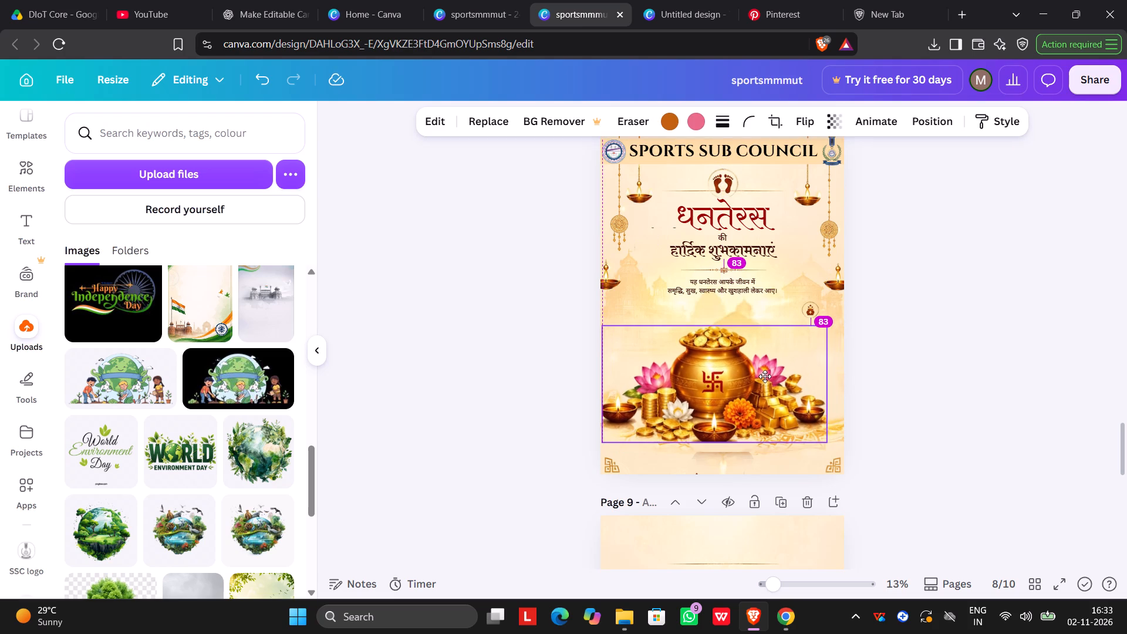
left_click_drag(765, 376, 767, 375)
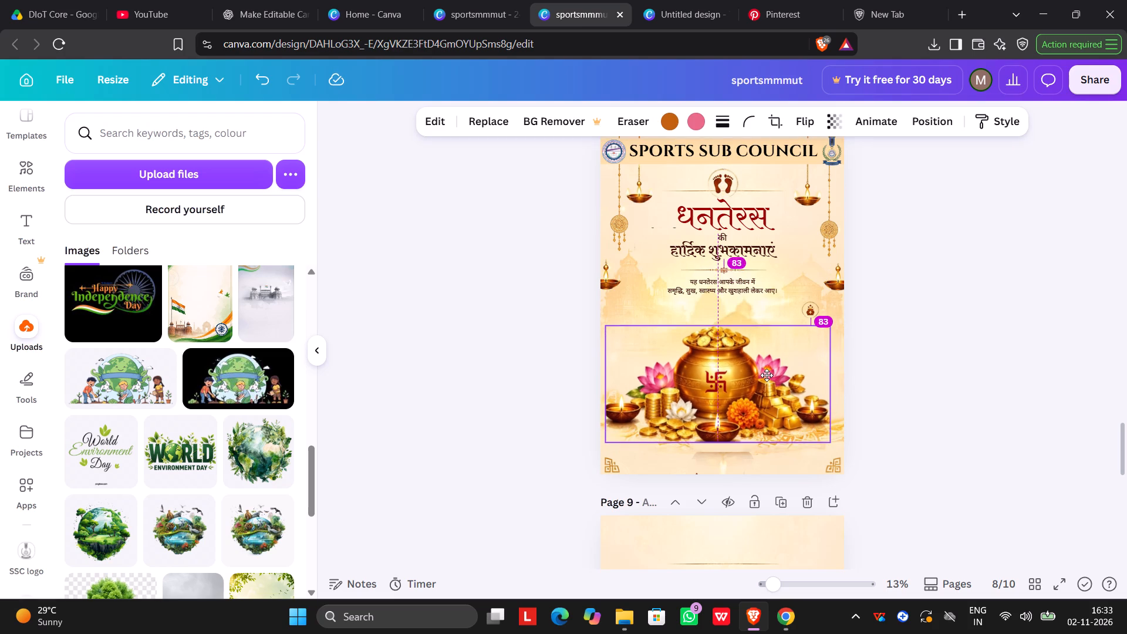
left_click_drag(767, 375, 767, 379)
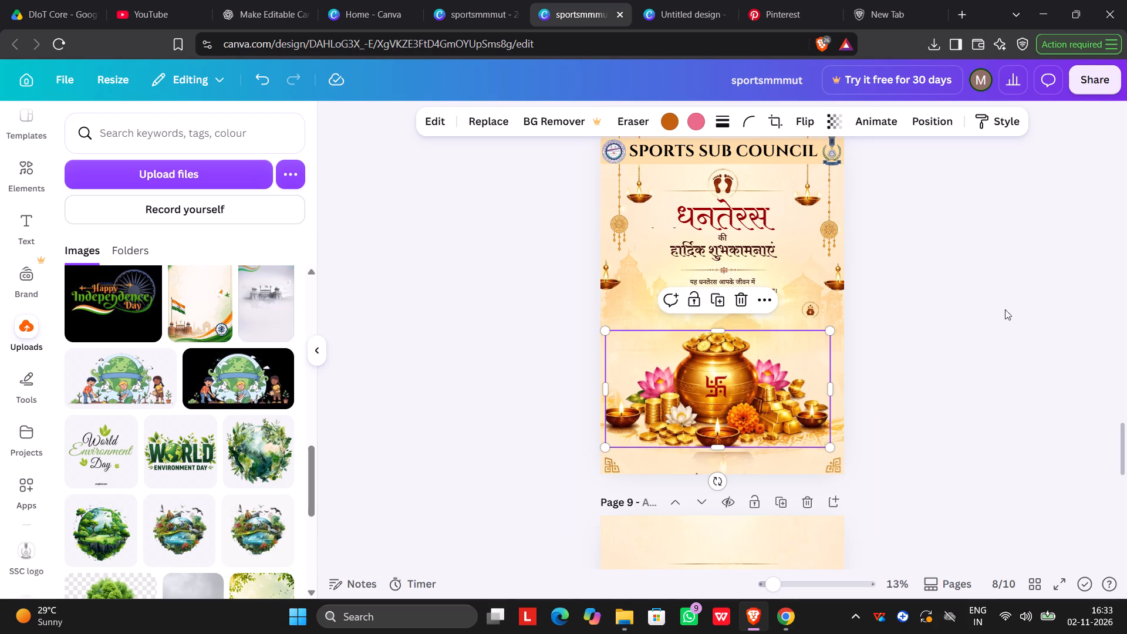
left_click(994, 316)
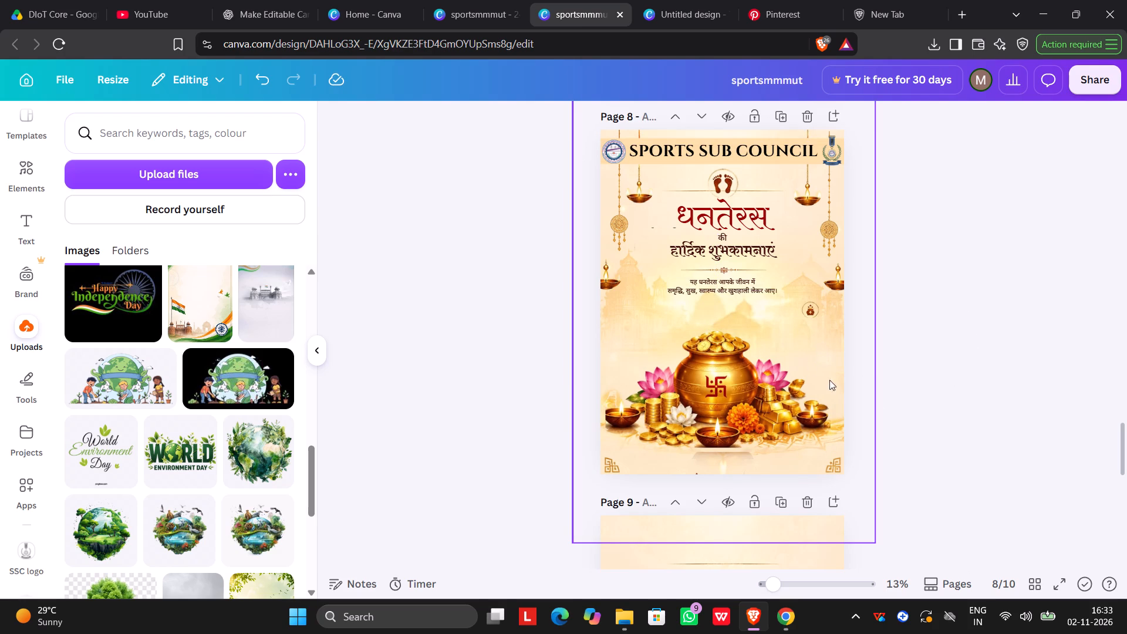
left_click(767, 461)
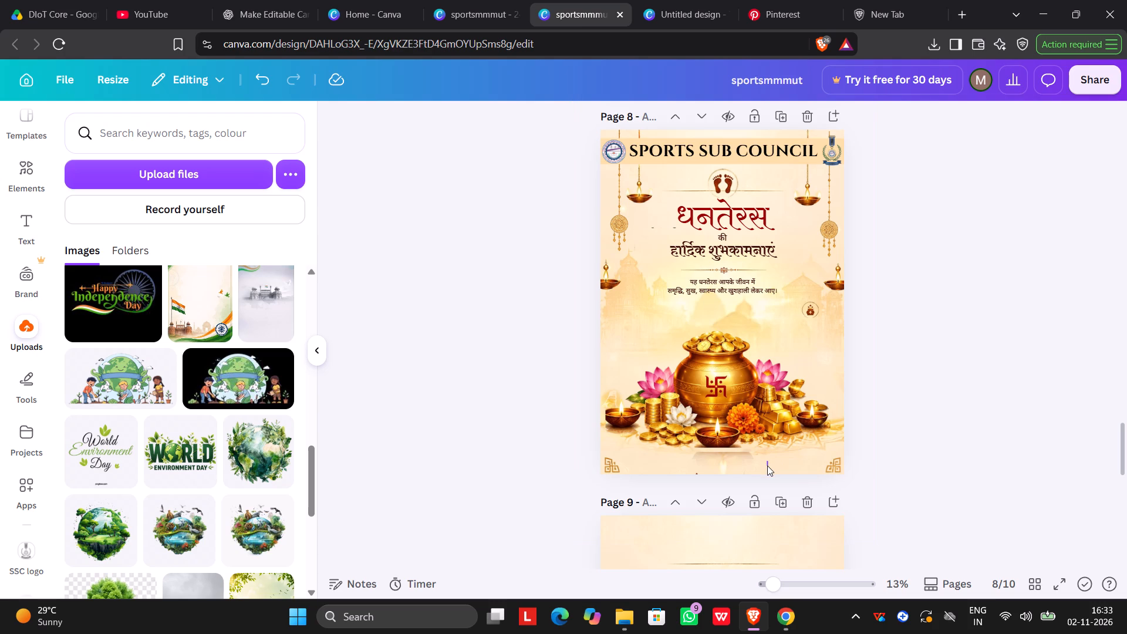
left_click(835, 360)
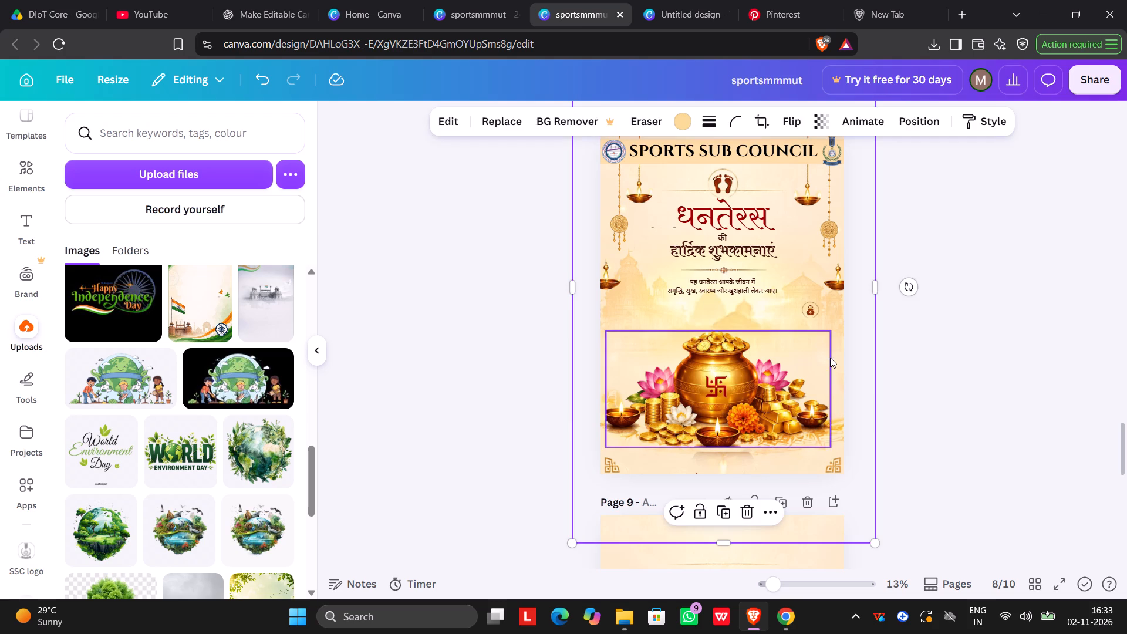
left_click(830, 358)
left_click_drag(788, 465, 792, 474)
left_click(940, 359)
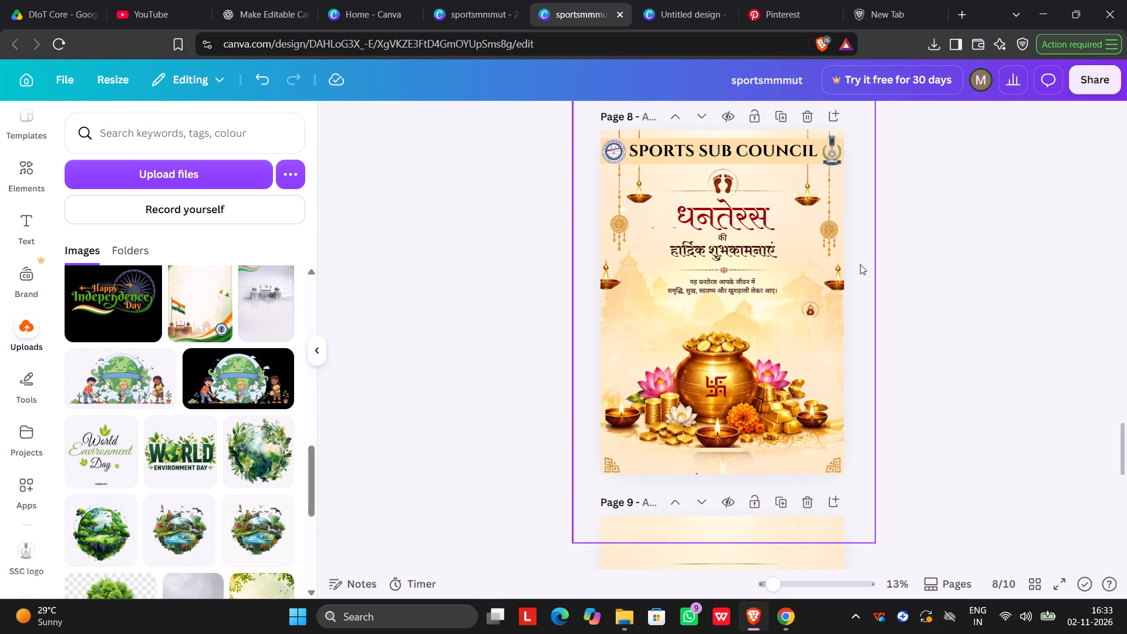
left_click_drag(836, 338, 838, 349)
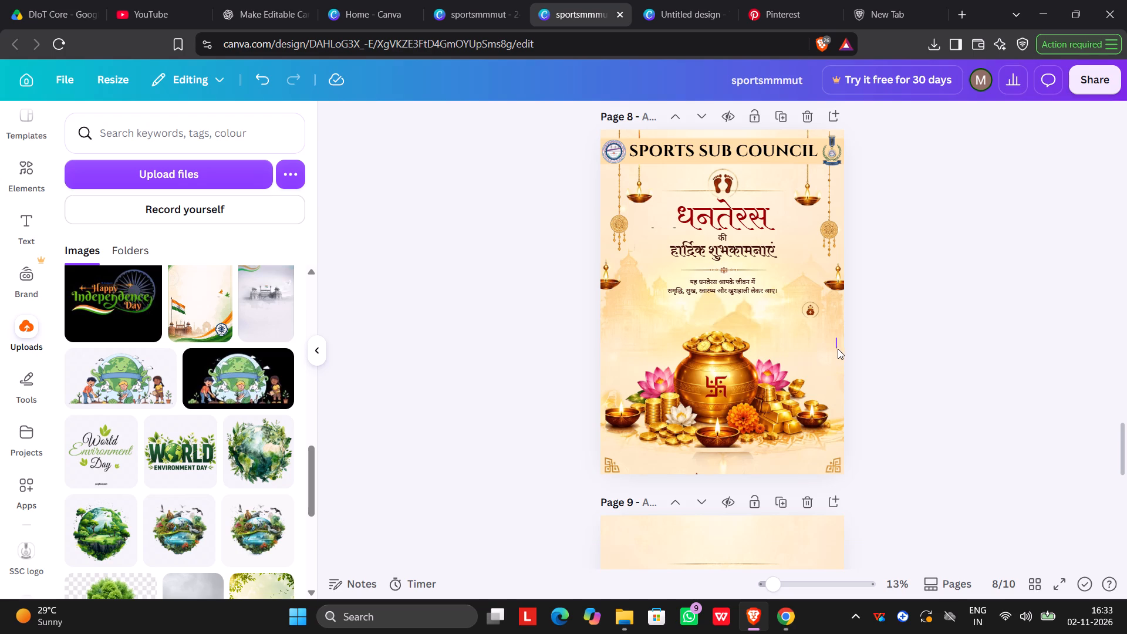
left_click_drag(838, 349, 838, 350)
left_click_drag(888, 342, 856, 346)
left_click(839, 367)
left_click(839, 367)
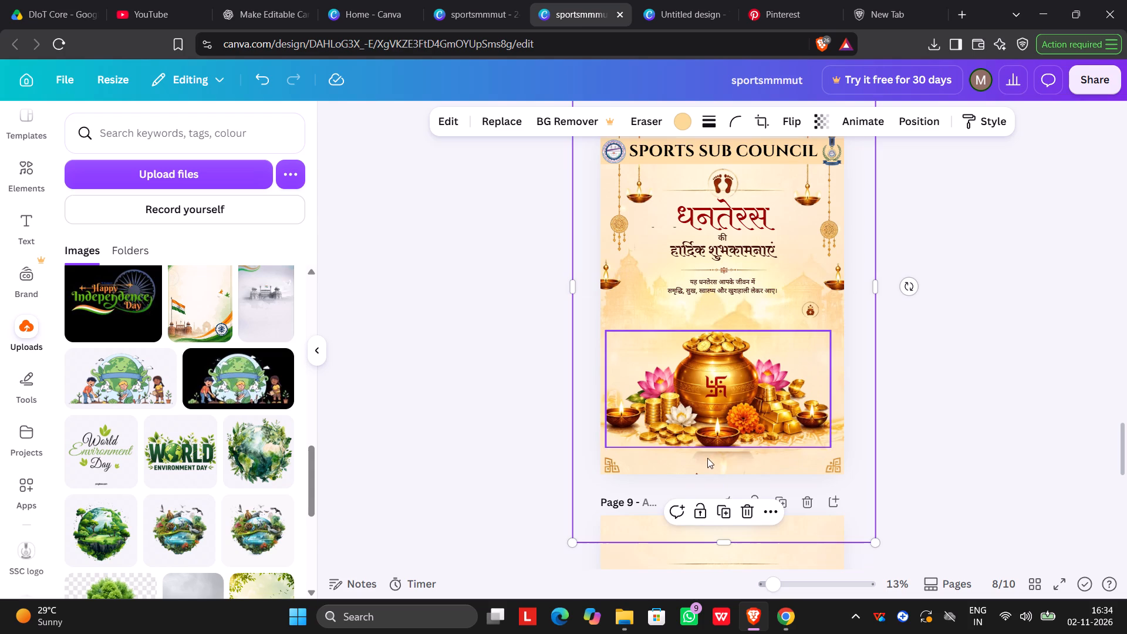
Move the lotus divider ornament from the bottom edge of page 8 up beside the gold coin pot, toward the right edge.
left_click(696, 472)
left_click_drag(697, 472, 712, 452)
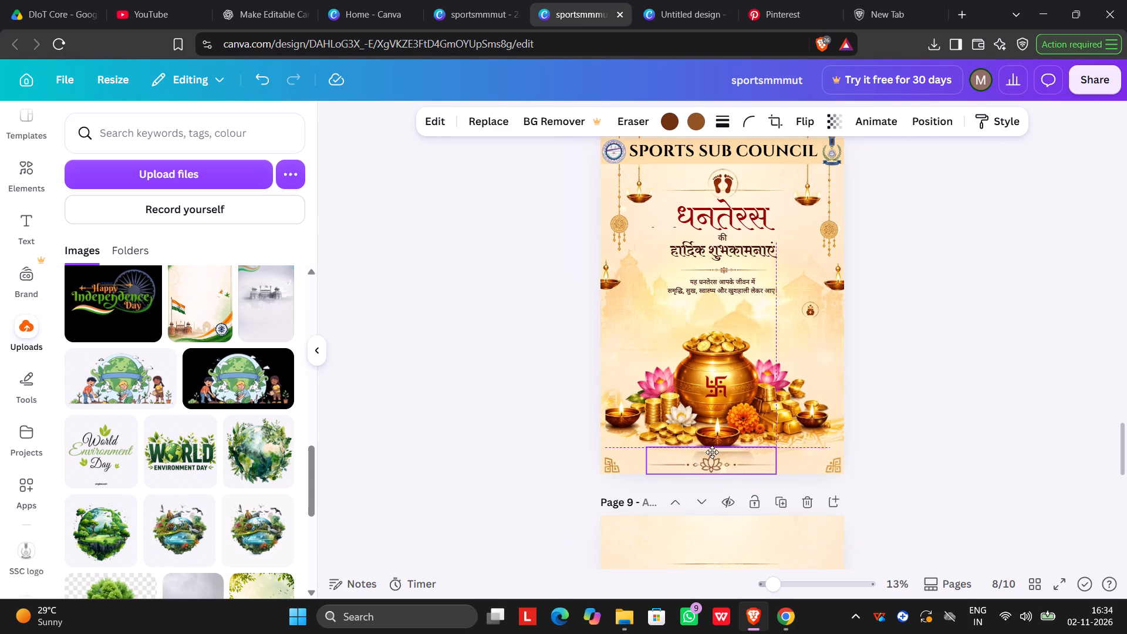
left_click_drag(712, 452, 809, 354)
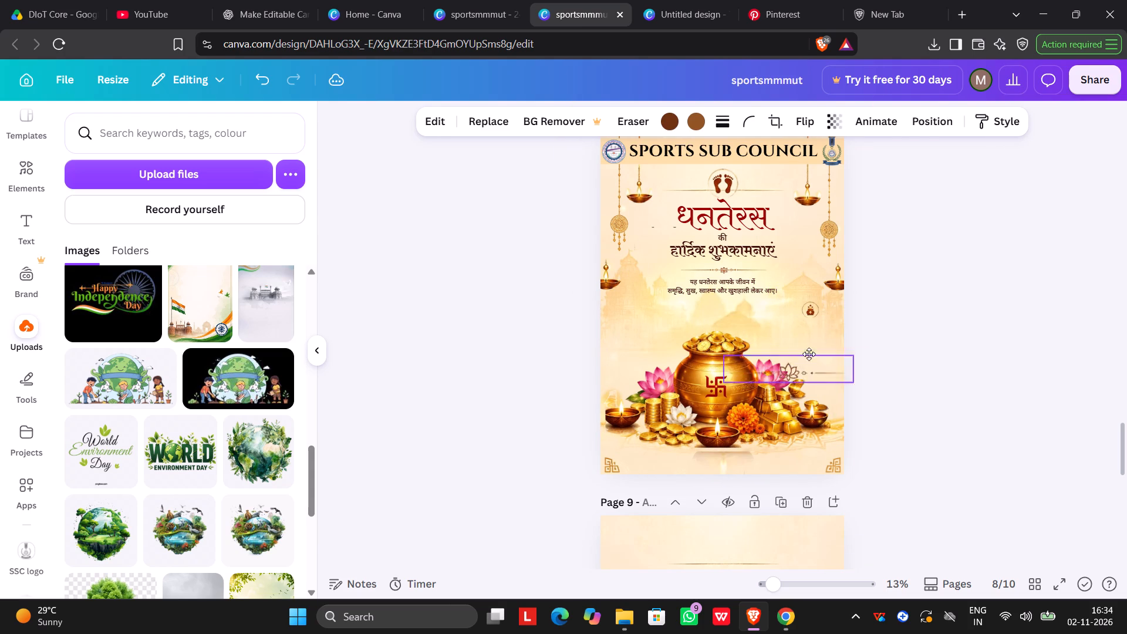
left_click_drag(809, 354, 815, 346)
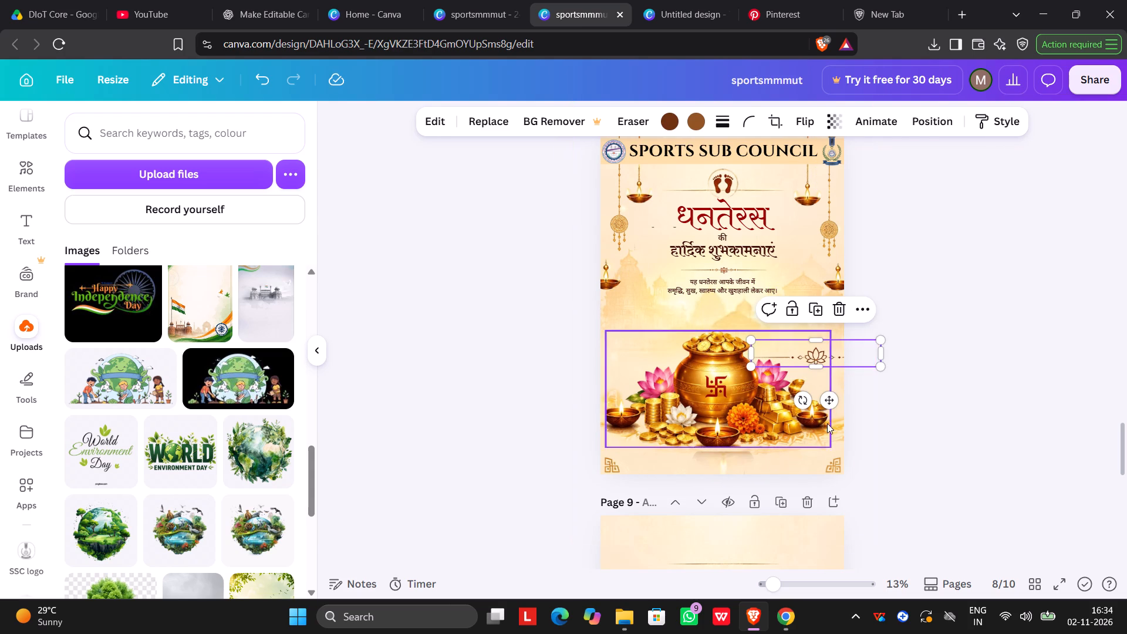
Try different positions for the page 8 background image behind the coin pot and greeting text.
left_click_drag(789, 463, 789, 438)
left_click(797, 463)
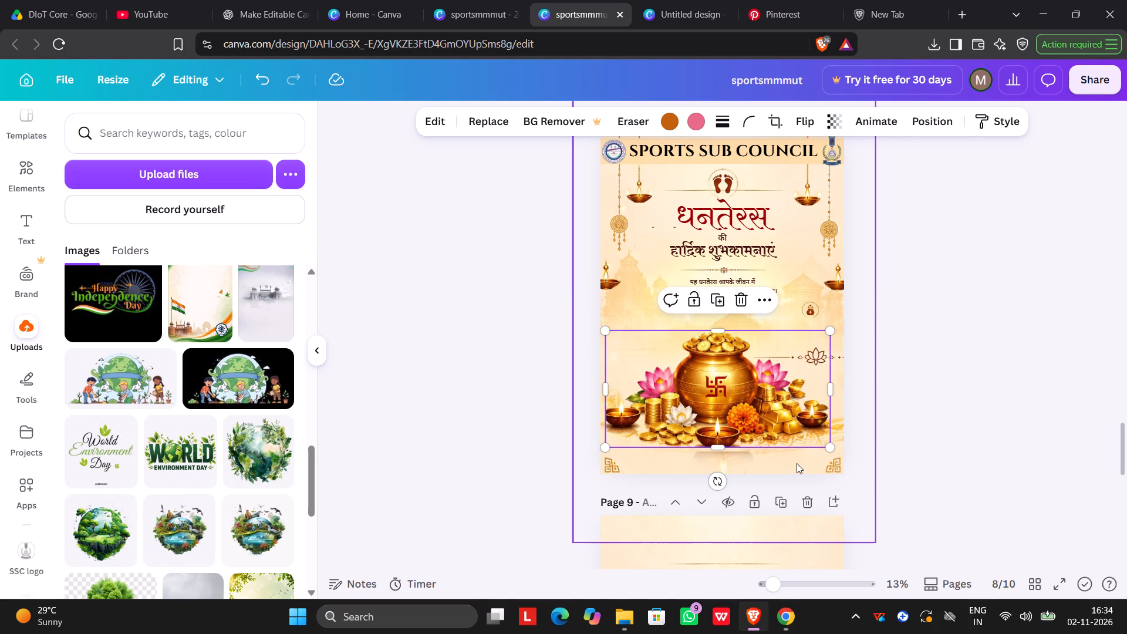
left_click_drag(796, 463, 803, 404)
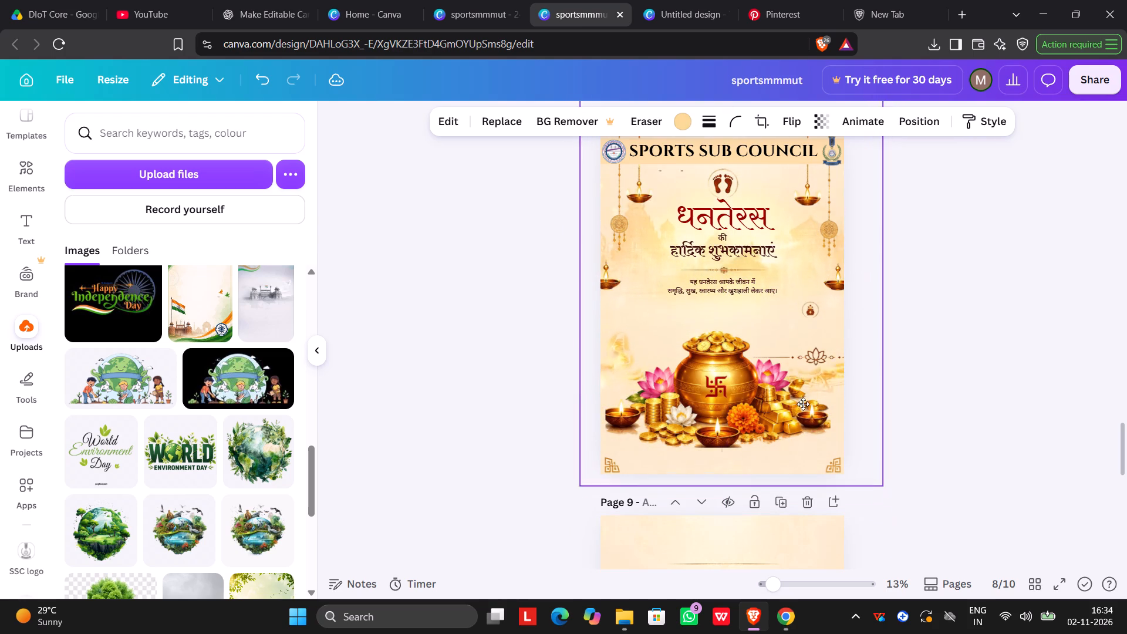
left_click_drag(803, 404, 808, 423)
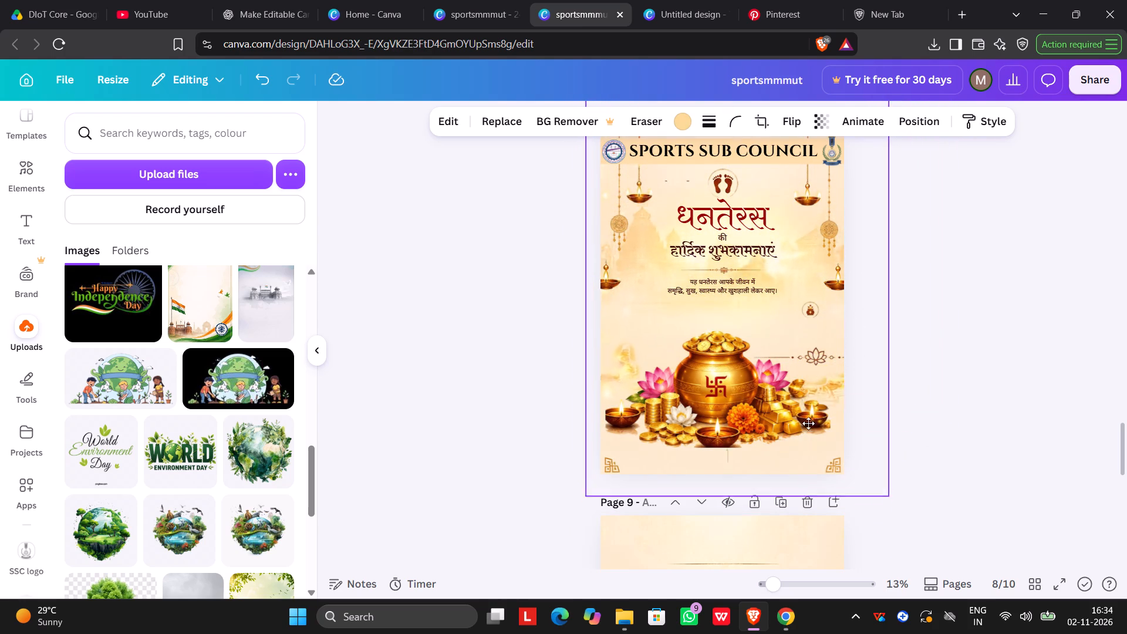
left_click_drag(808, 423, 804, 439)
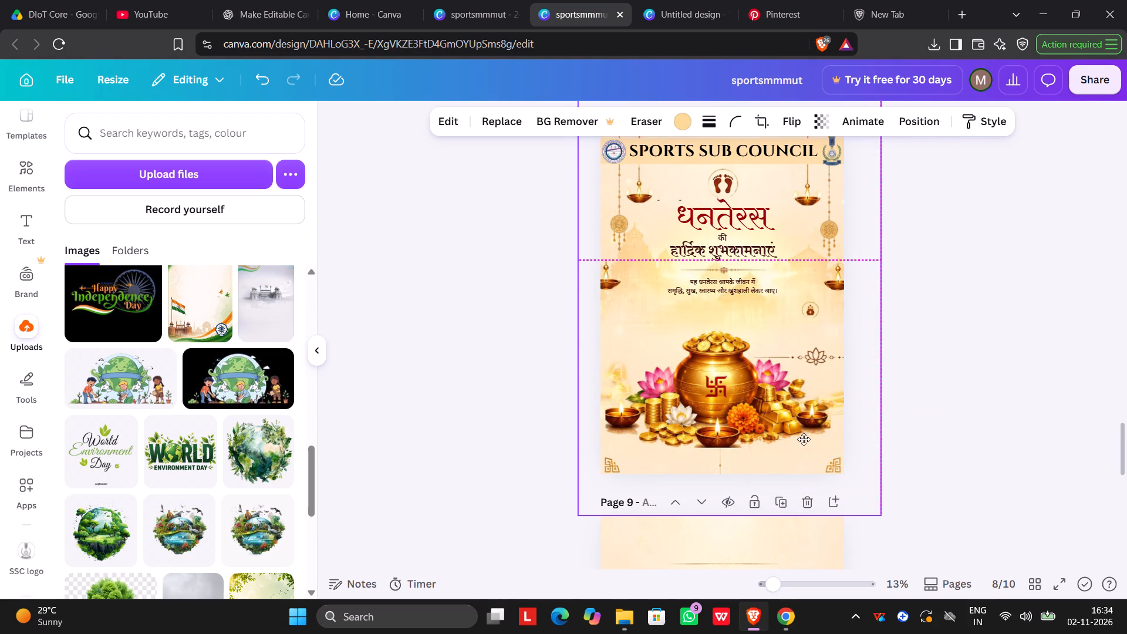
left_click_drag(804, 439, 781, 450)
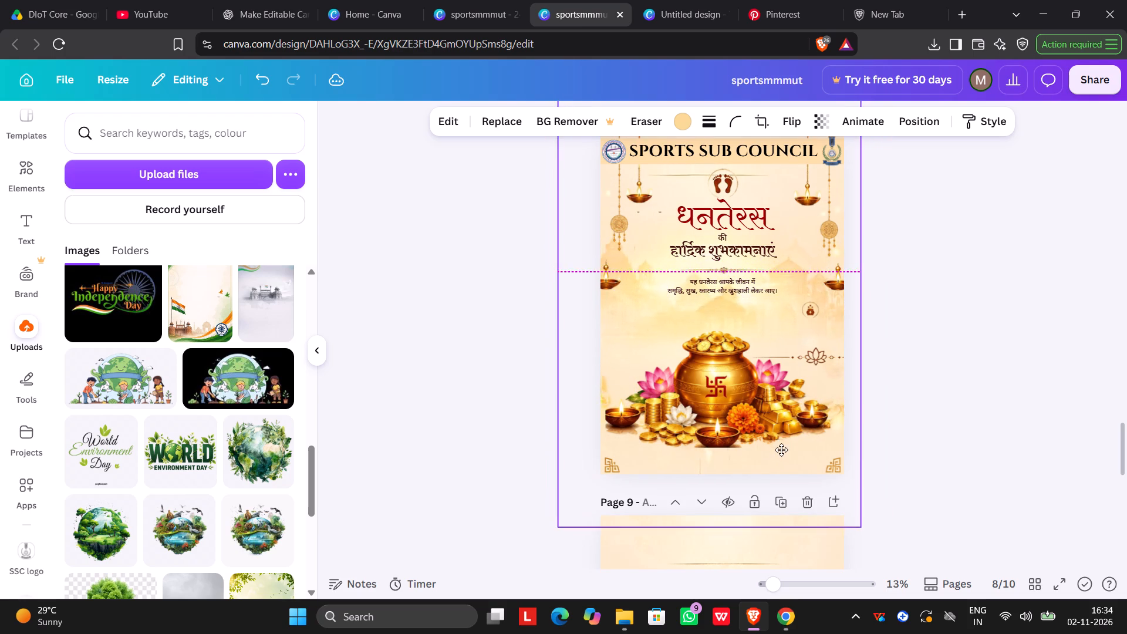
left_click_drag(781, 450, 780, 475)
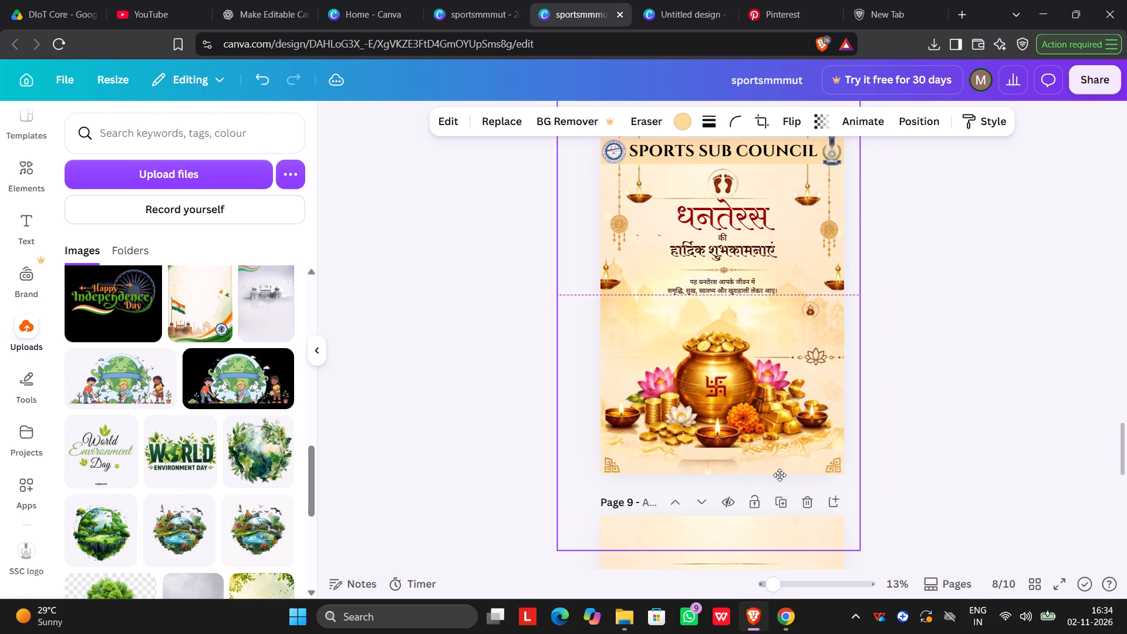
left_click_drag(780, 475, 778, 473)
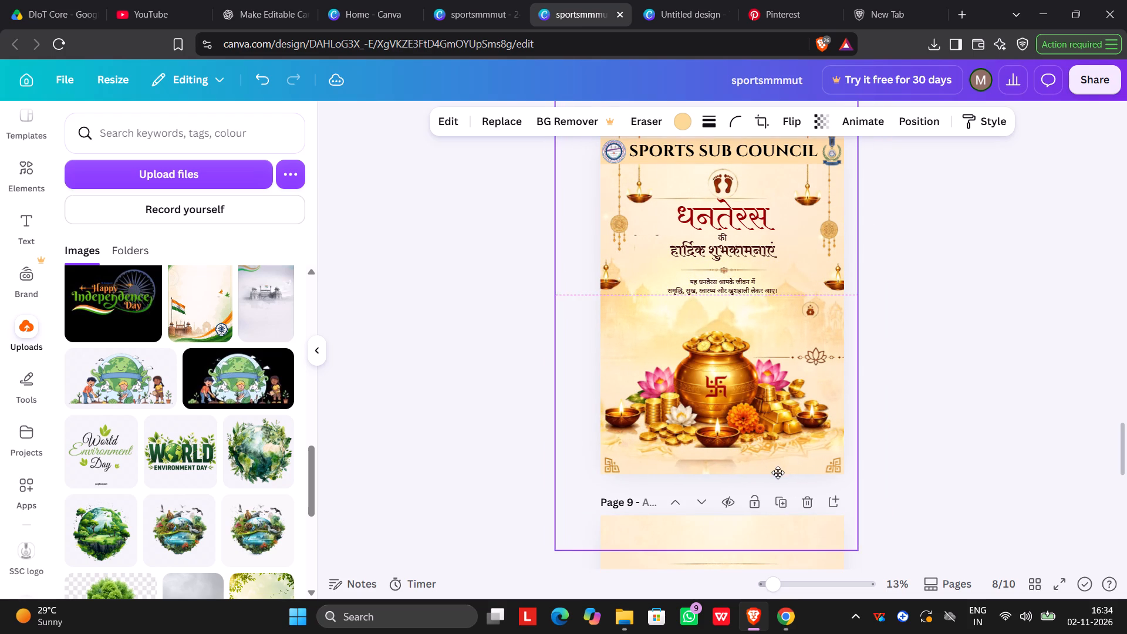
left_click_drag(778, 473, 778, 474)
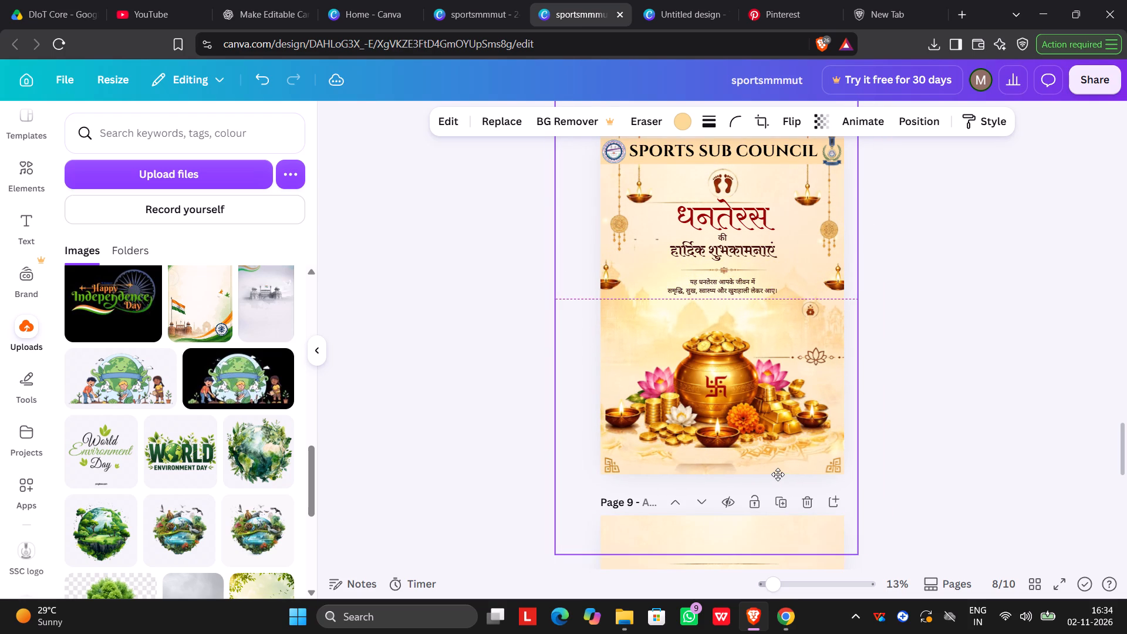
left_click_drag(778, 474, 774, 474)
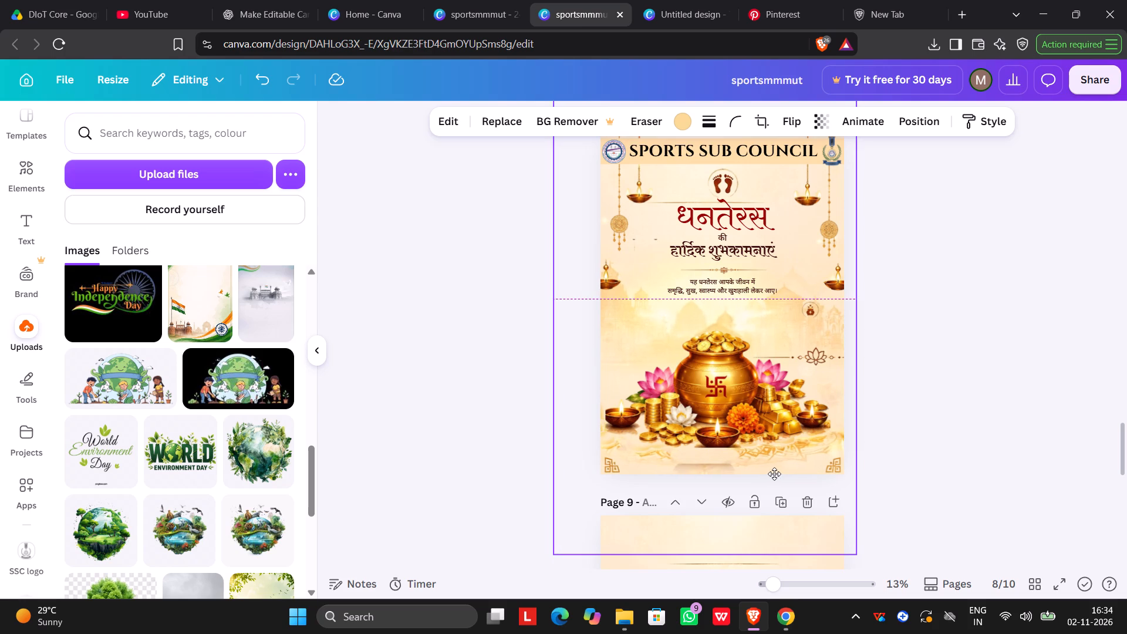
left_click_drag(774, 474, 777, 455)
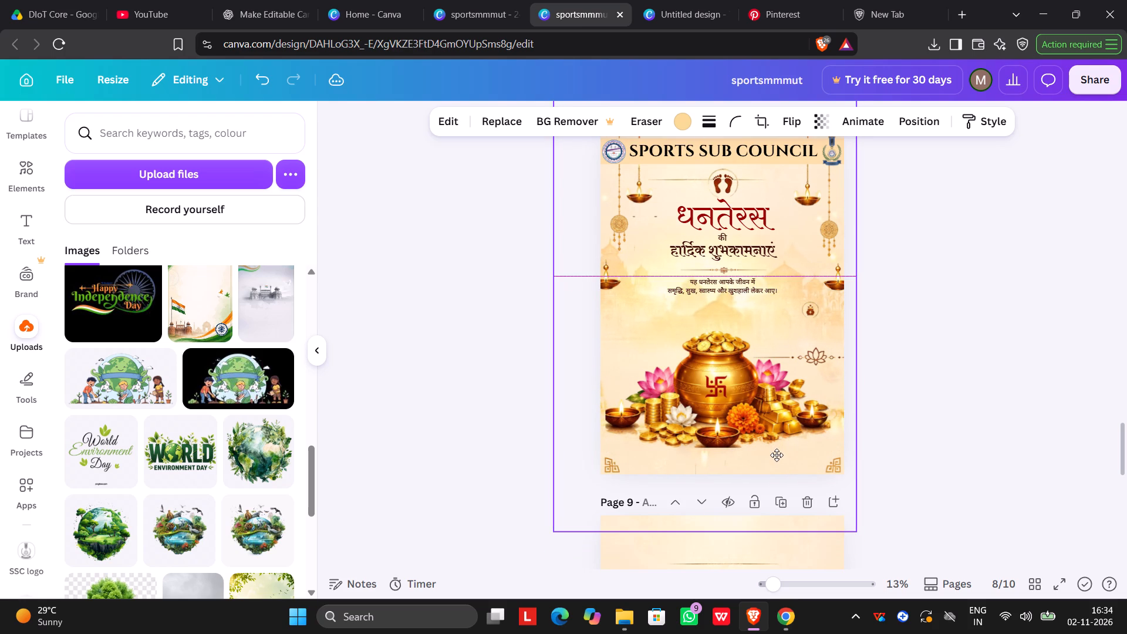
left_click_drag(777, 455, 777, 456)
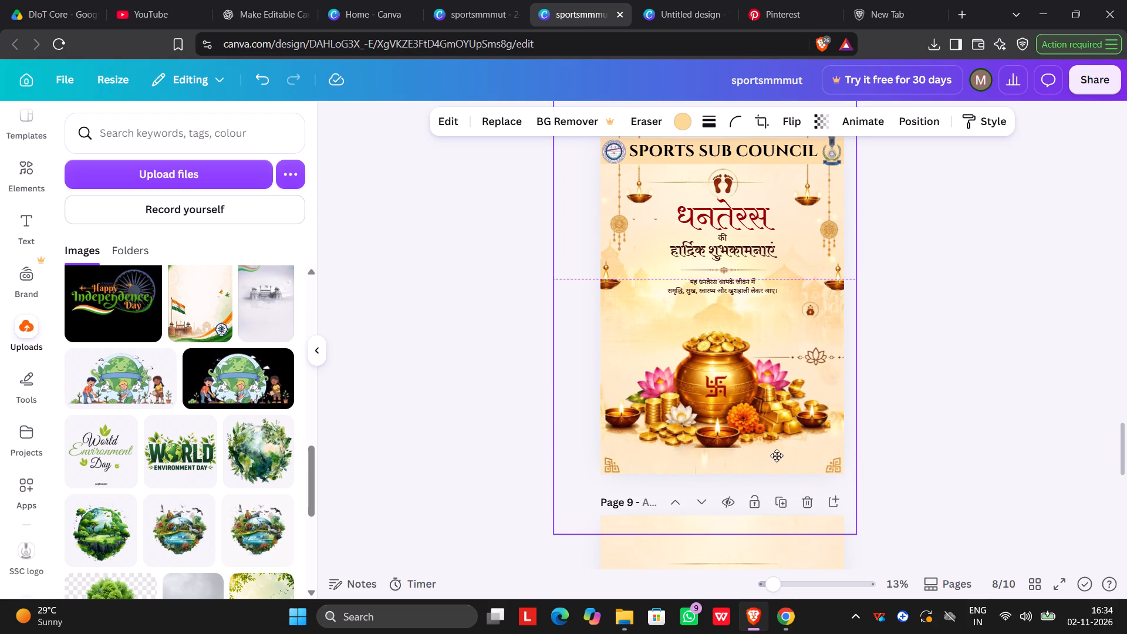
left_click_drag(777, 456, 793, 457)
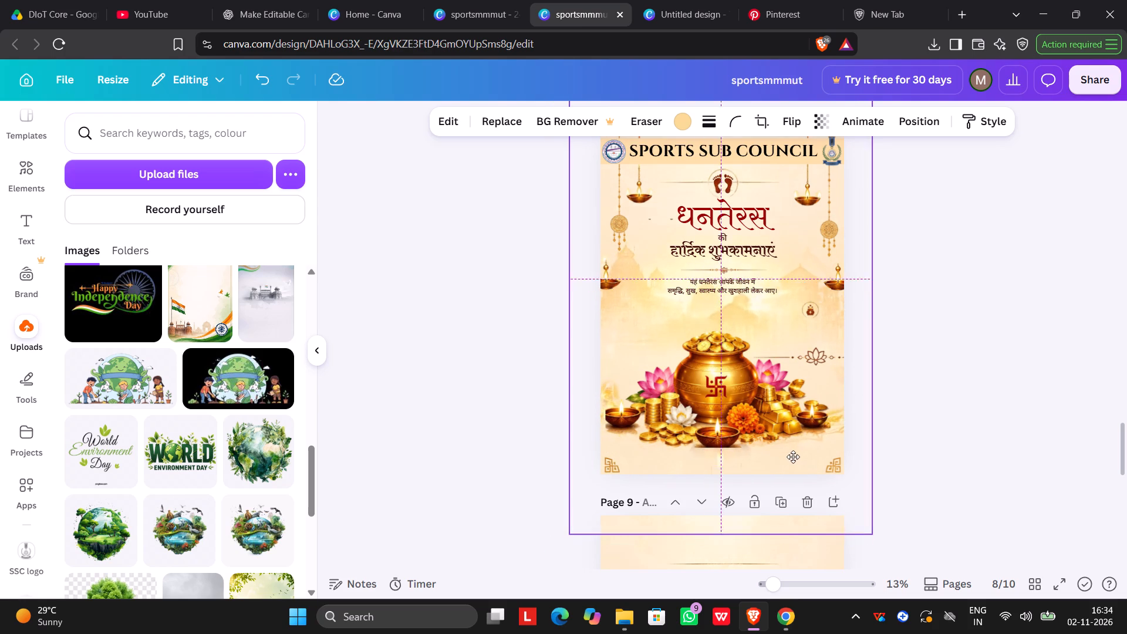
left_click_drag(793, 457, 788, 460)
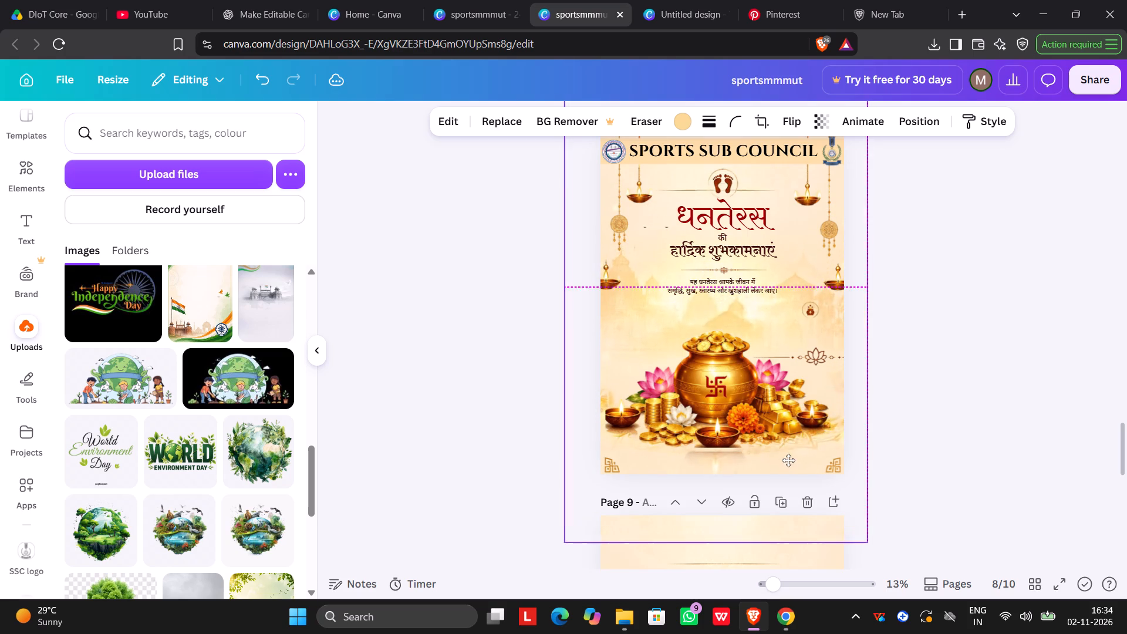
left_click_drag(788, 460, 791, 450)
Shrink the page 8 background image slightly from its lower corner, keeping it larger than the page.
left_click_drag(872, 531, 849, 498)
left_click(937, 474)
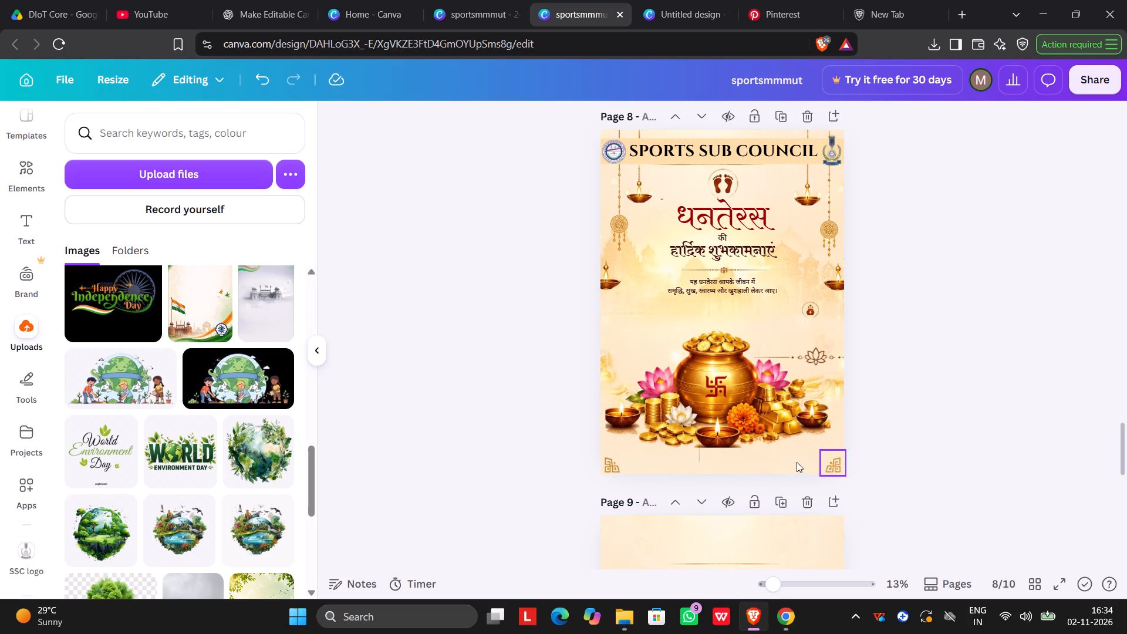
Move the page 8 background image lower so the temple silhouettes sit between the greeting message and the coin pot.
left_click_drag(797, 462, 797, 483)
left_click_drag(796, 458, 796, 482)
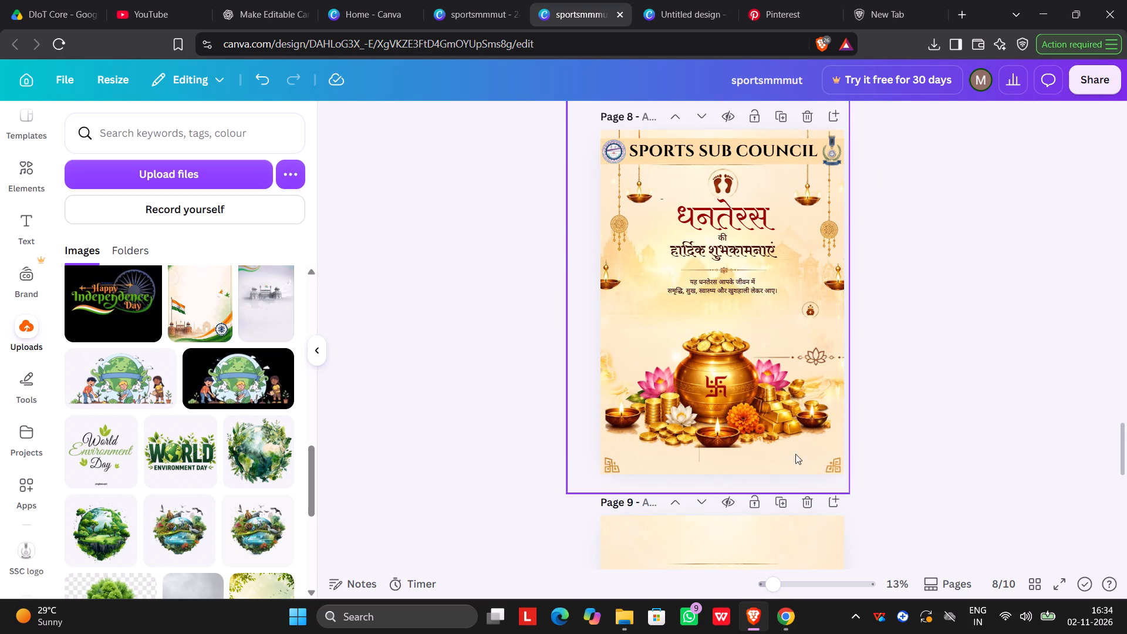
left_click(783, 475)
left_click(784, 464)
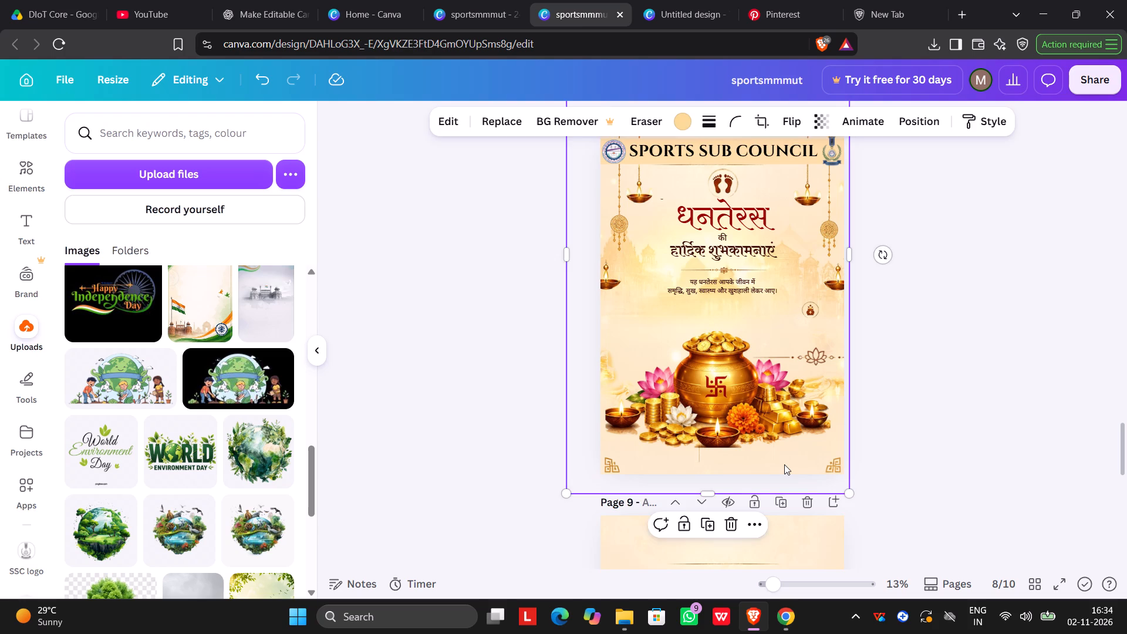
left_click_drag(784, 464, 787, 506)
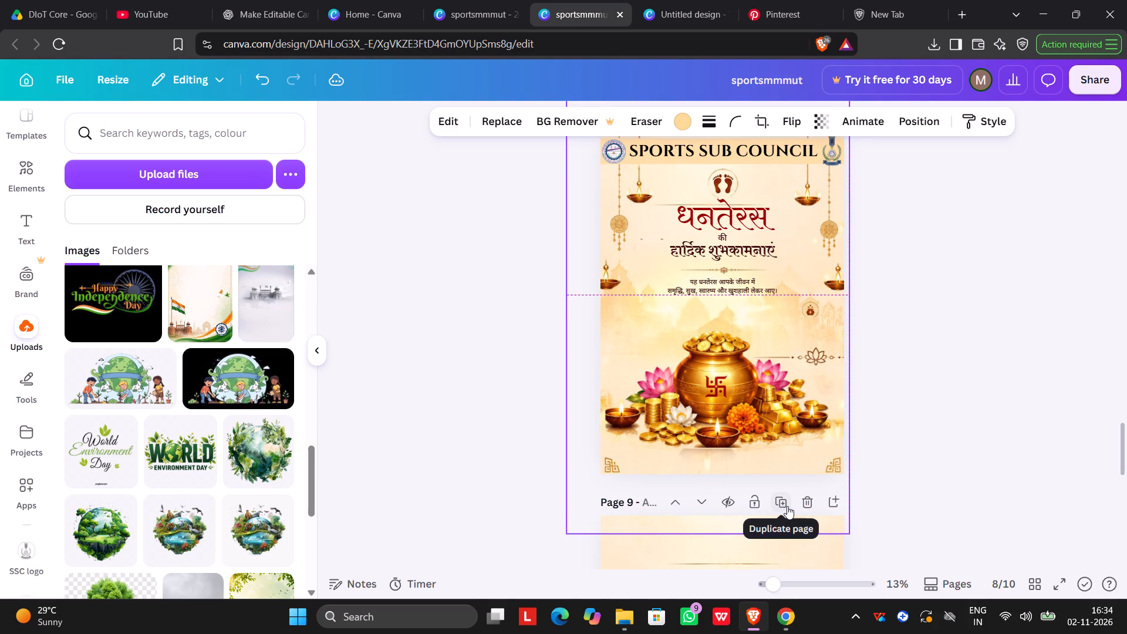
left_click_drag(787, 506, 797, 504)
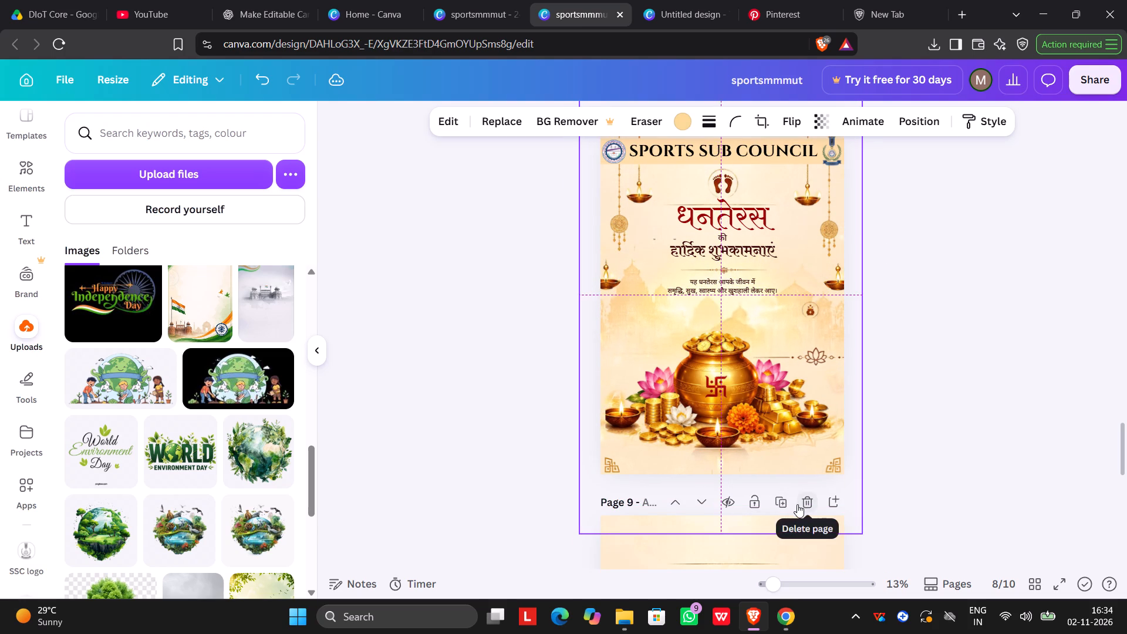
left_click_drag(797, 504, 789, 505)
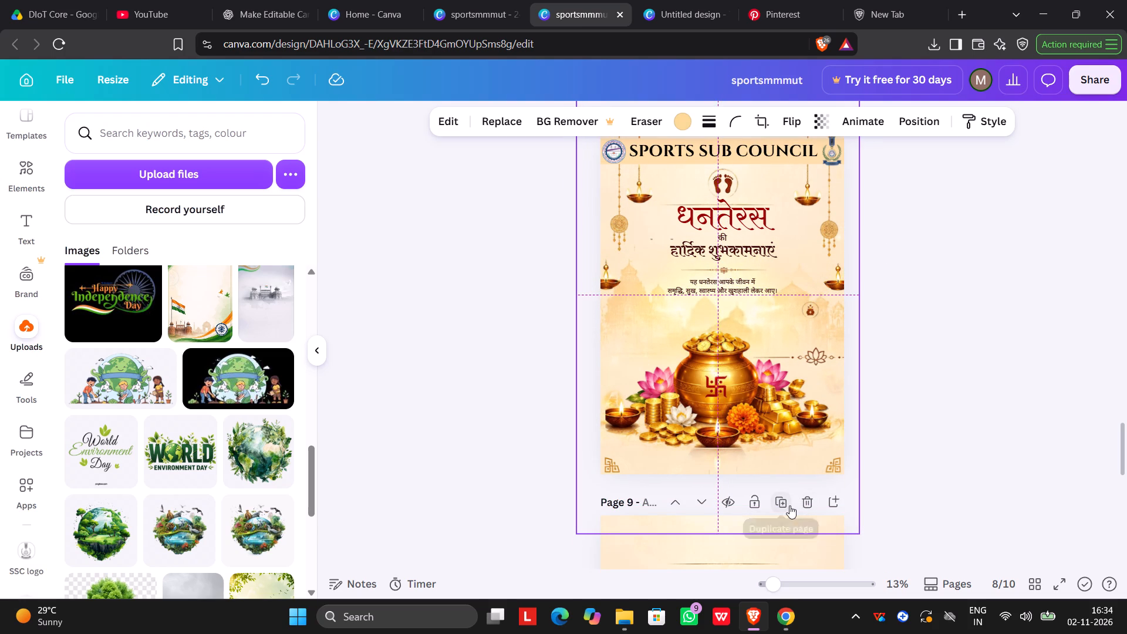
left_click_drag(789, 505, 793, 502)
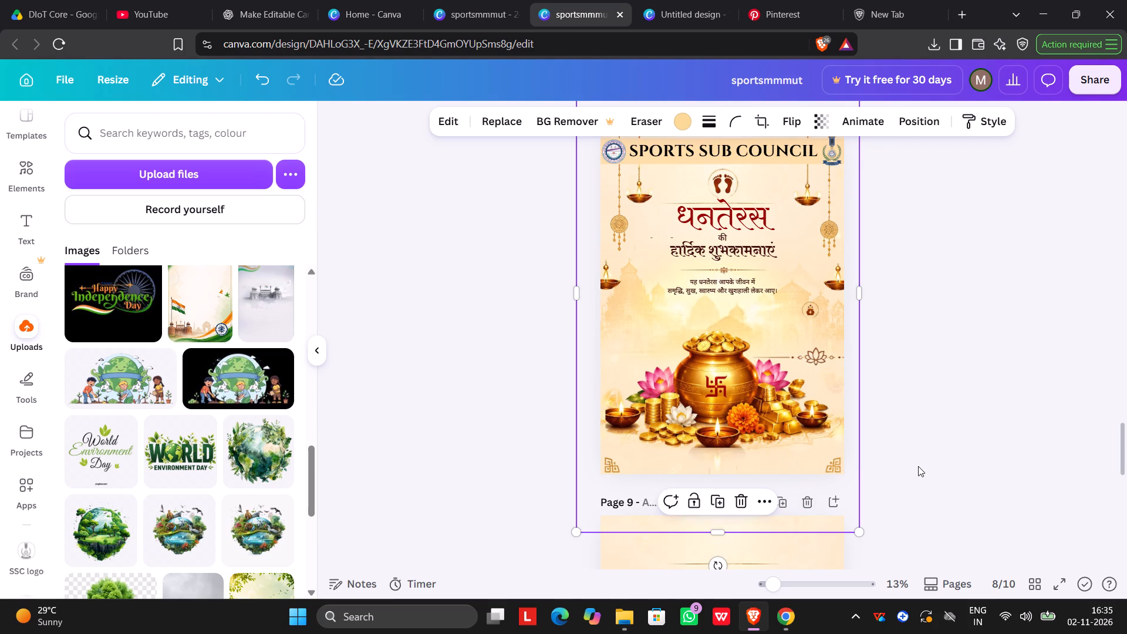
Nudge the gold coin pot image on page 8 slightly to the right to centre it horizontally on the page.
scroll(1126, 234, "up", 1)
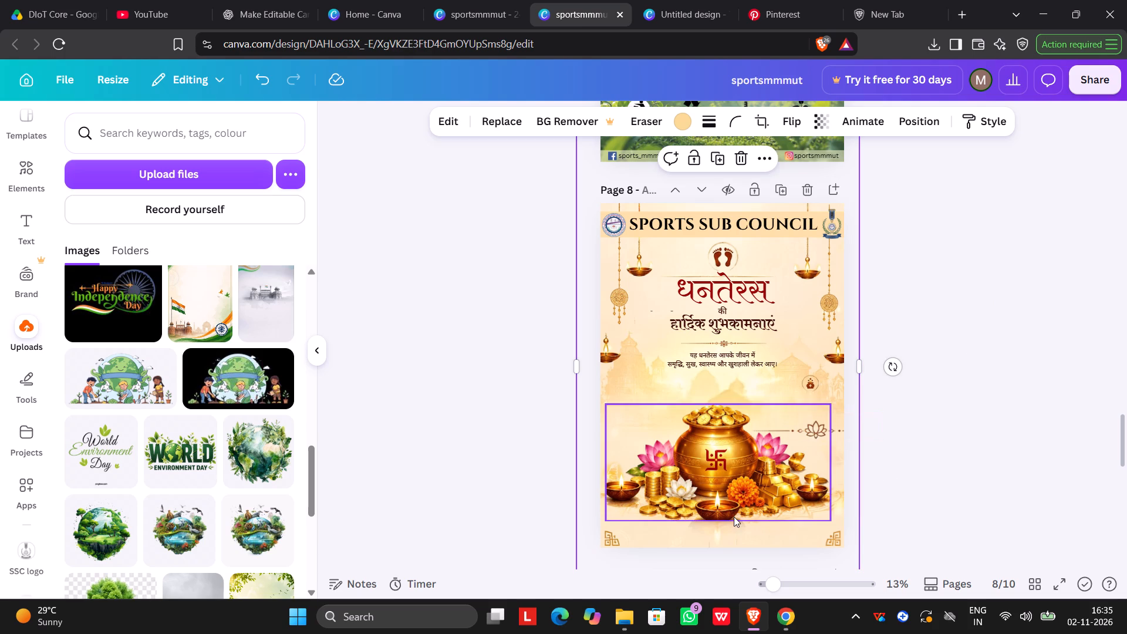
left_click(734, 483)
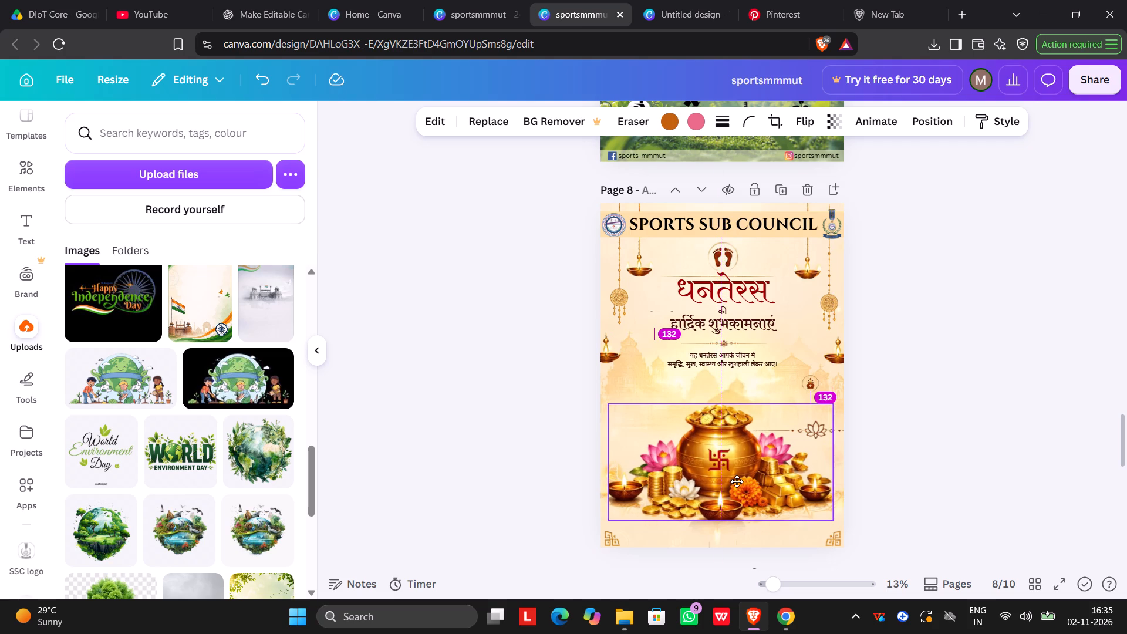
left_click(939, 444)
Open the page 8 background image for cropping and shift the picture downward inside the crop frame.
left_click_drag(765, 538, 768, 539)
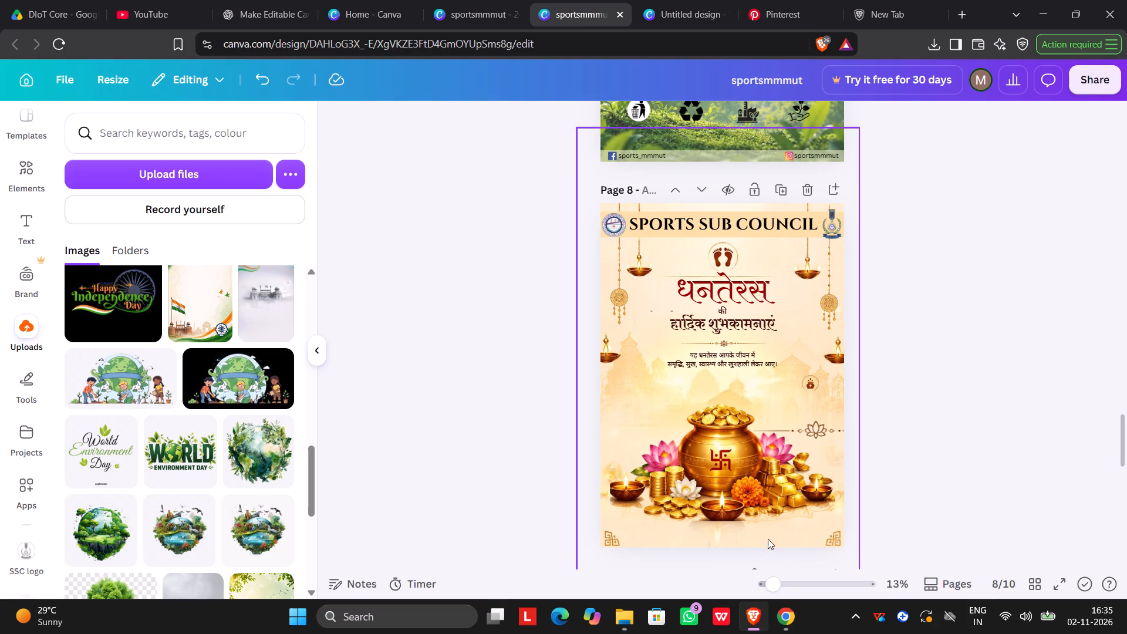
left_click_drag(768, 539, 772, 537)
left_click(772, 536)
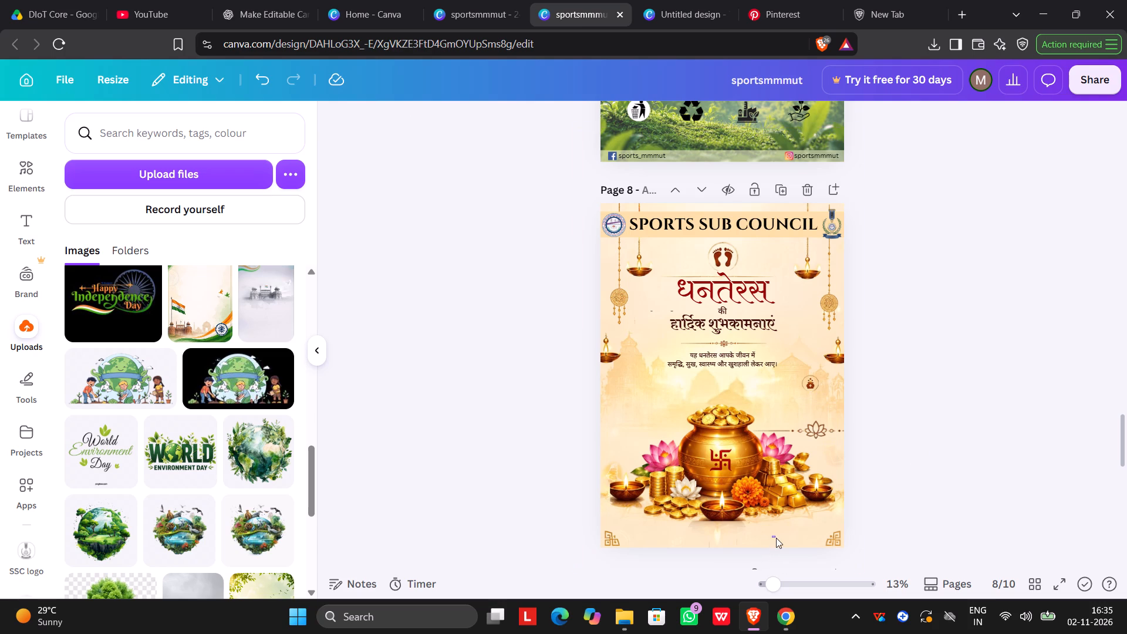
double_click(774, 532)
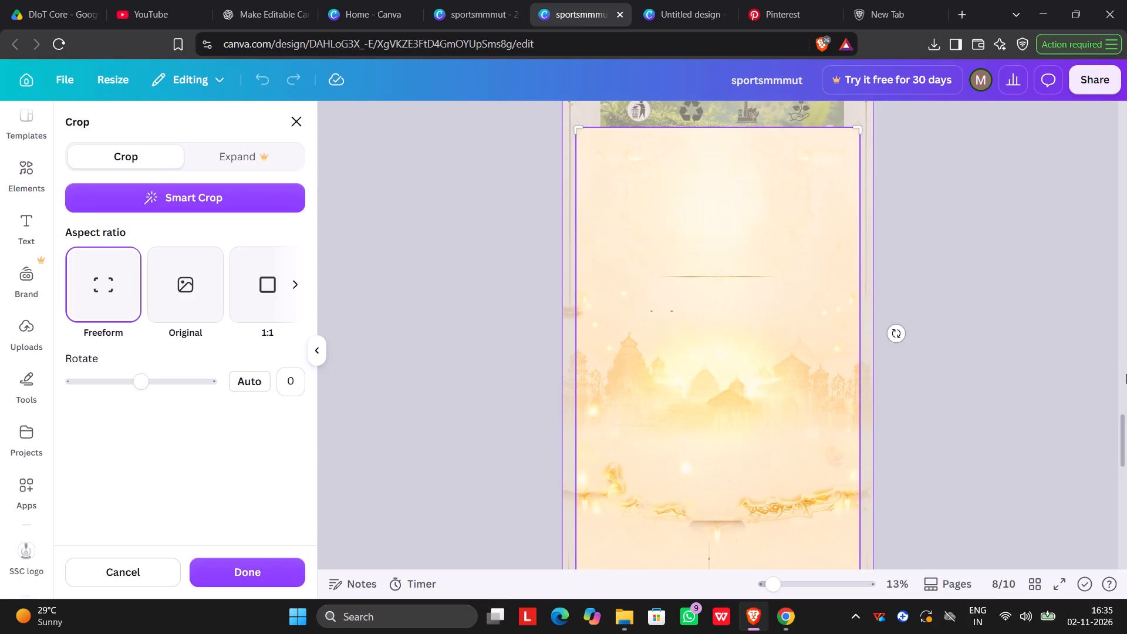
key("ctrl+z")
scroll(730, 326, "down", 4)
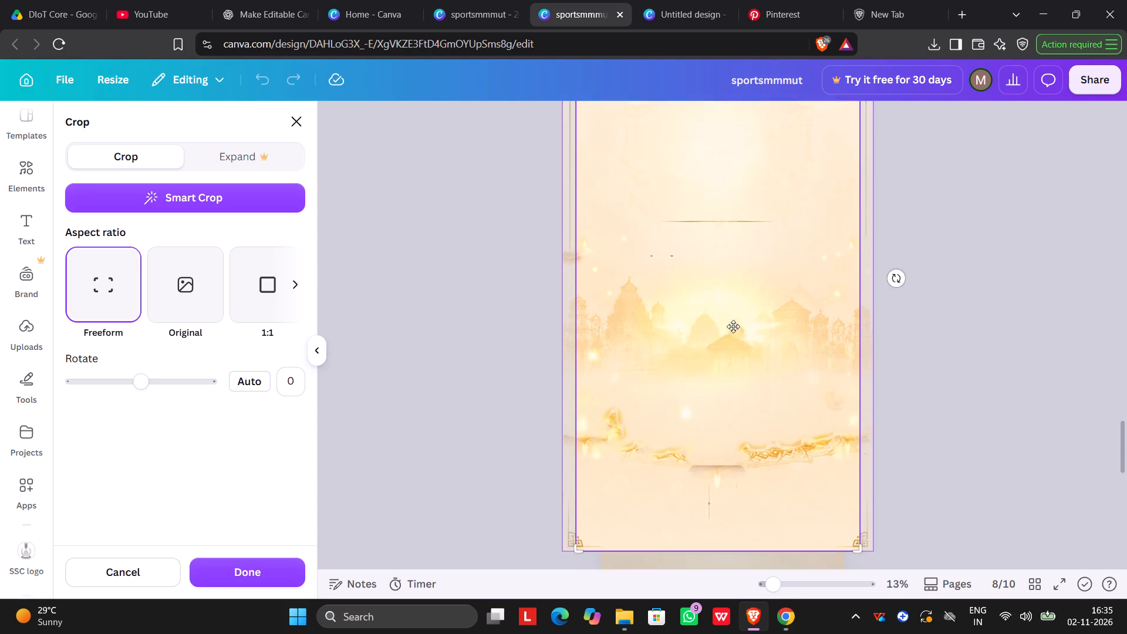
scroll(735, 309, "up", 4)
left_click_drag(809, 294, 917, 374)
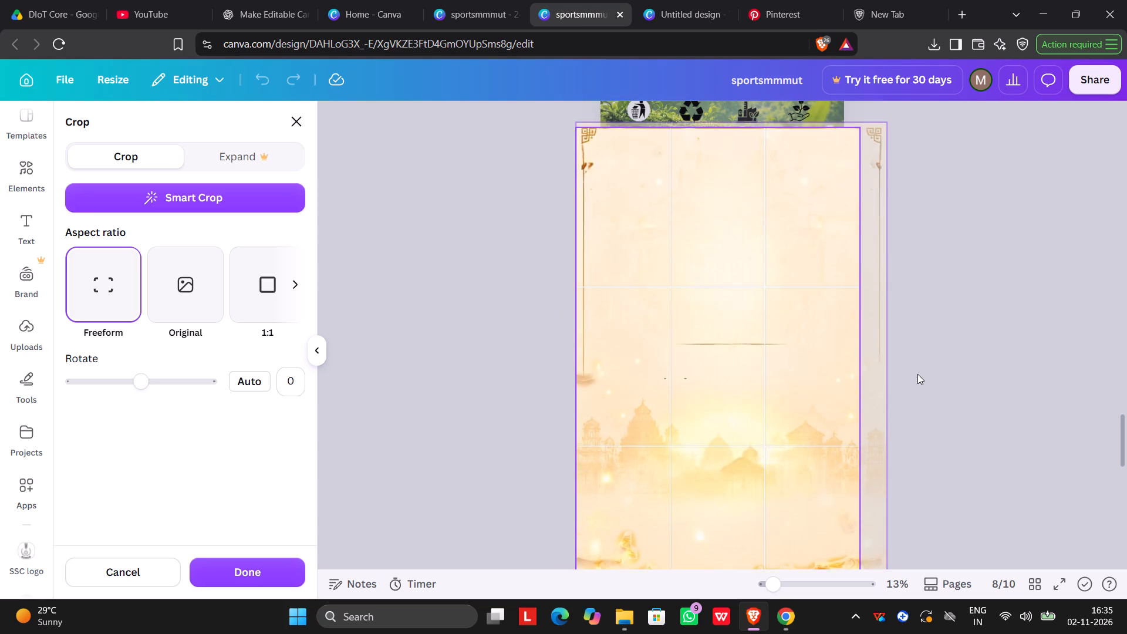
left_click_drag(917, 374, 893, 365)
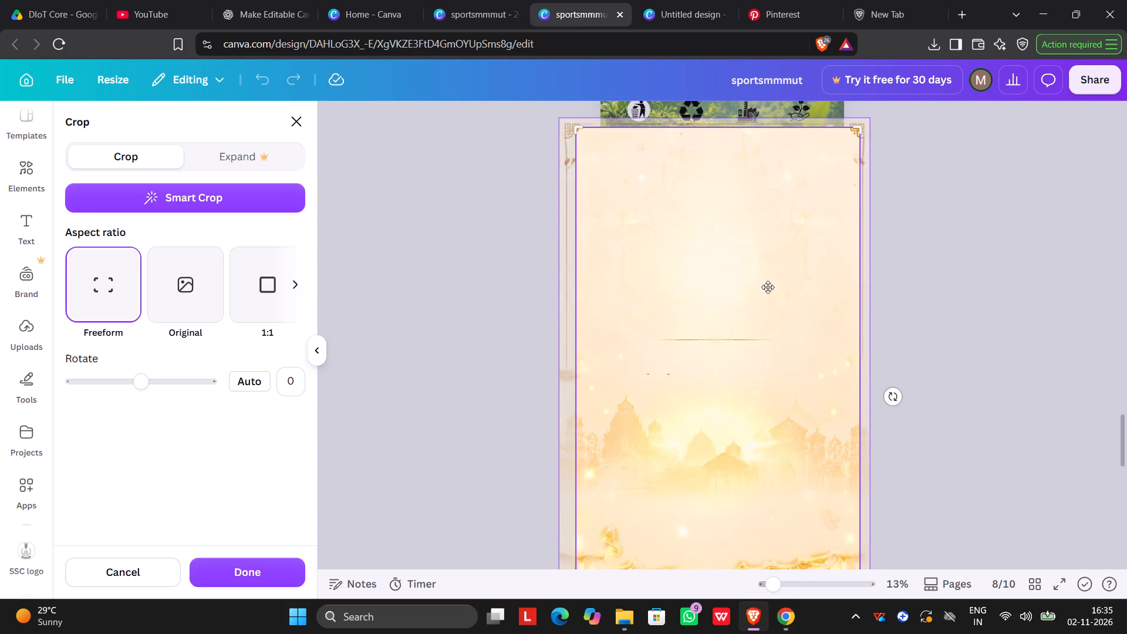
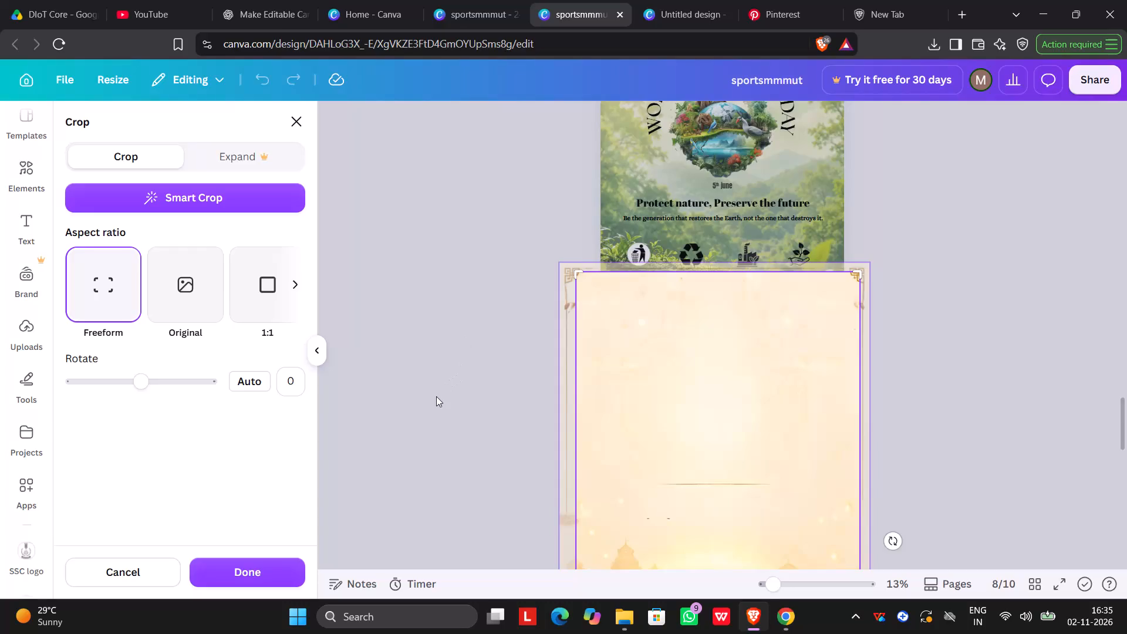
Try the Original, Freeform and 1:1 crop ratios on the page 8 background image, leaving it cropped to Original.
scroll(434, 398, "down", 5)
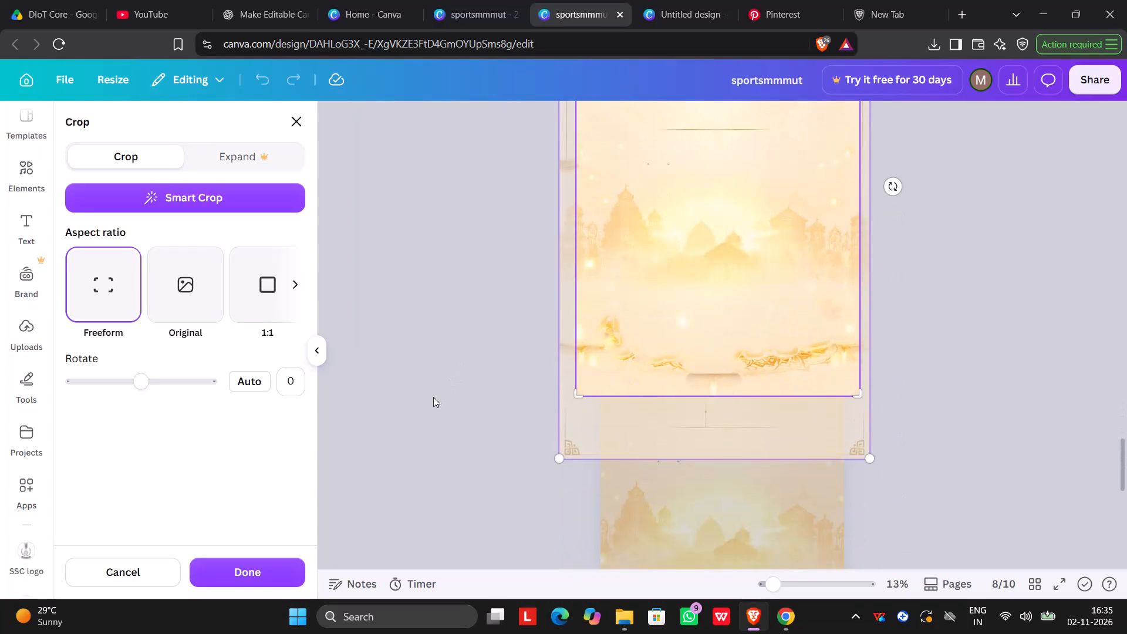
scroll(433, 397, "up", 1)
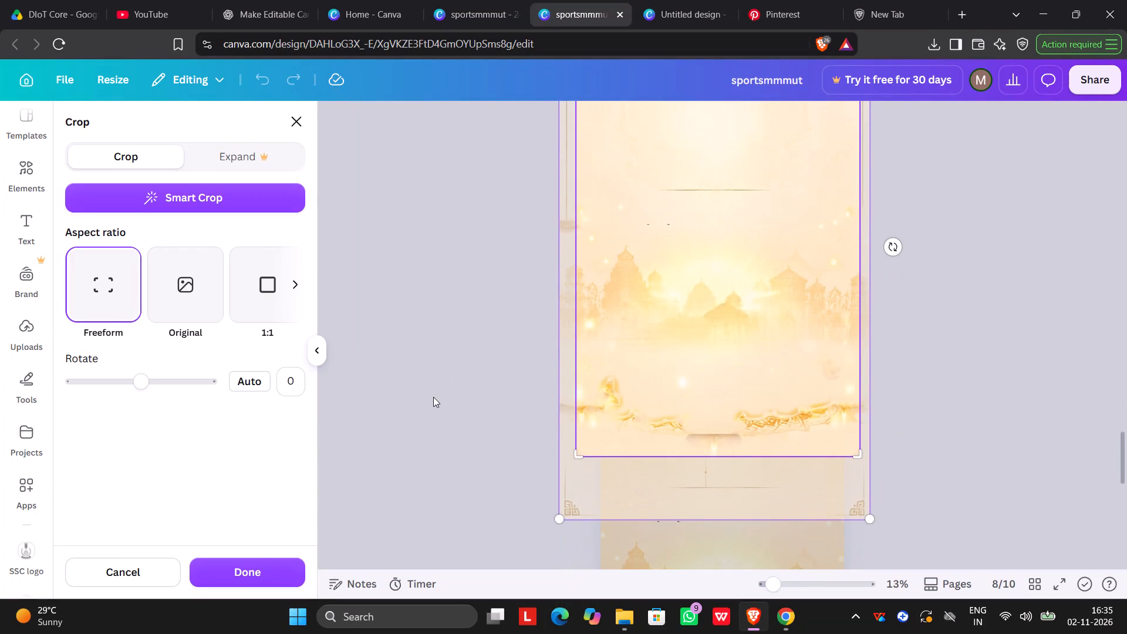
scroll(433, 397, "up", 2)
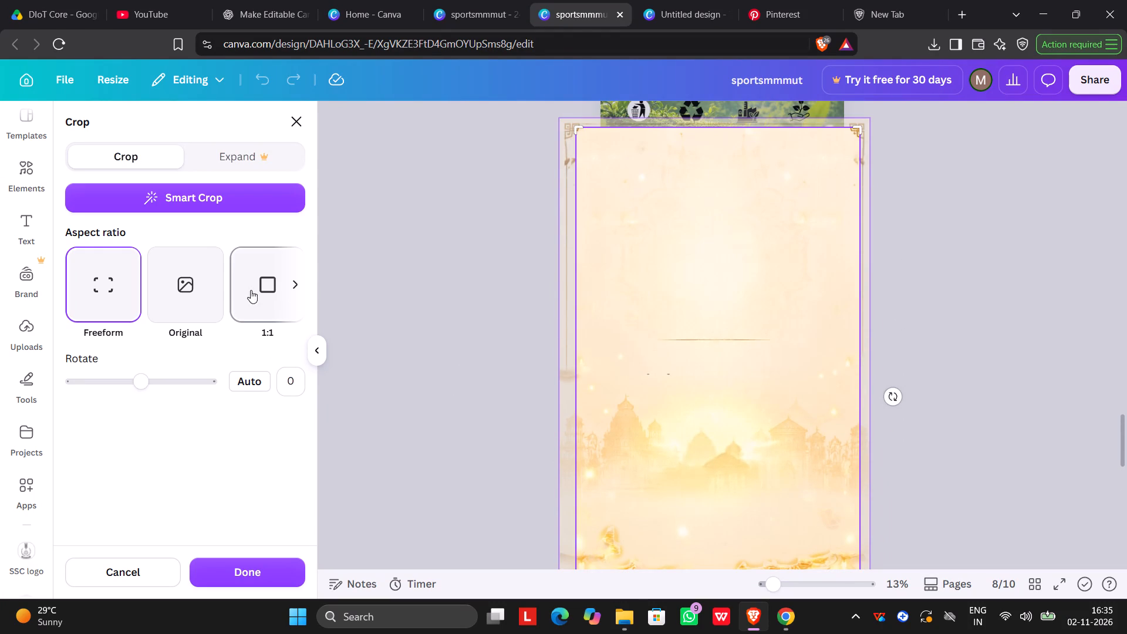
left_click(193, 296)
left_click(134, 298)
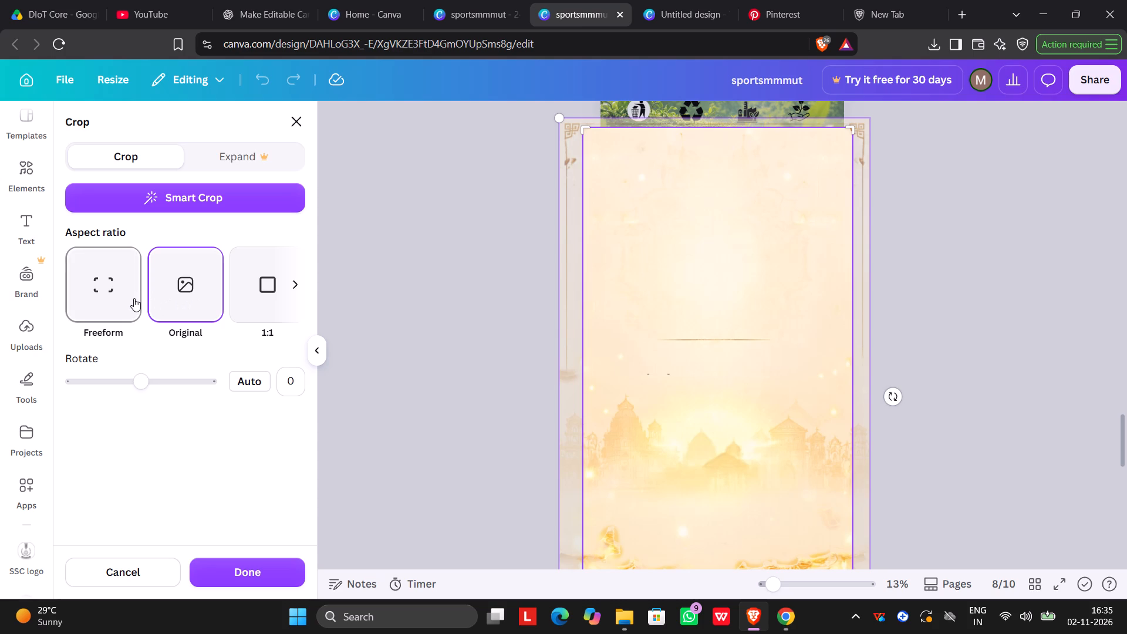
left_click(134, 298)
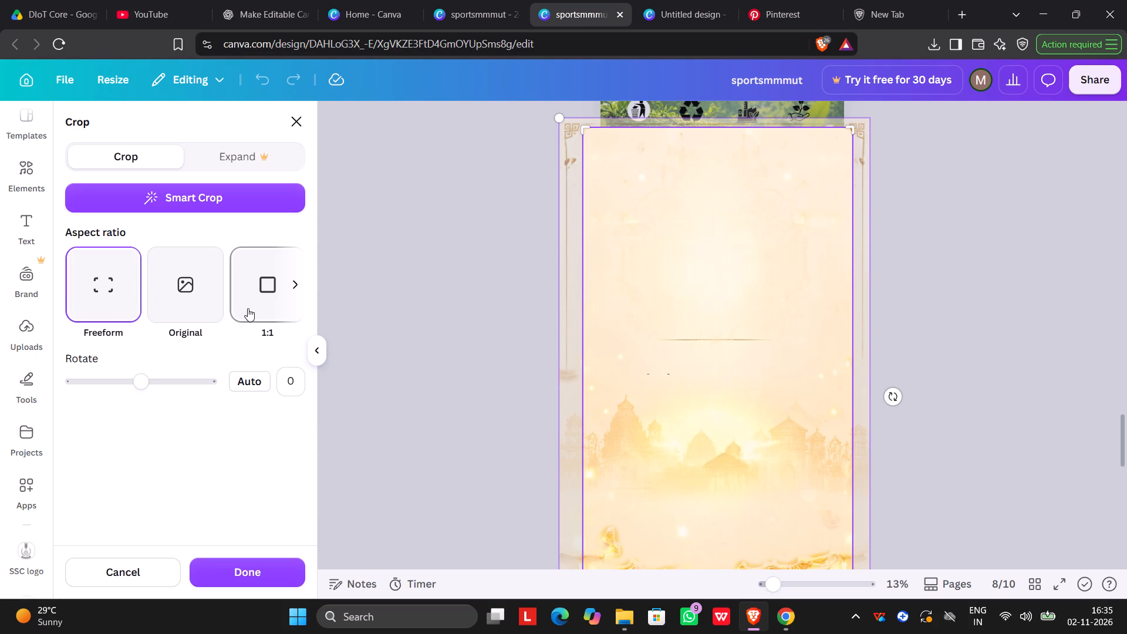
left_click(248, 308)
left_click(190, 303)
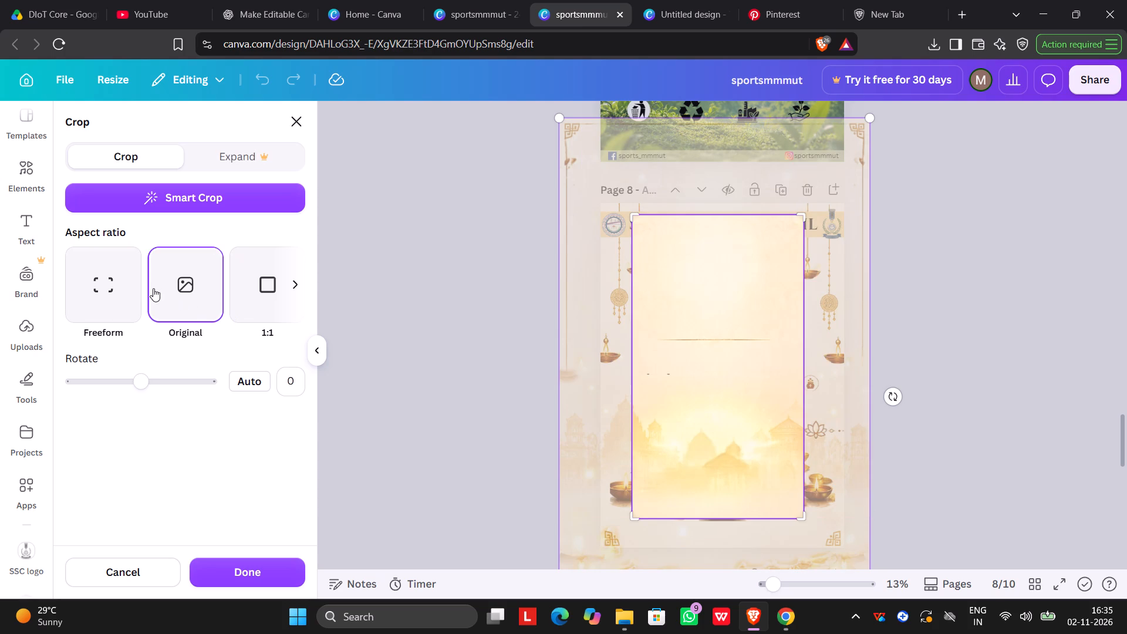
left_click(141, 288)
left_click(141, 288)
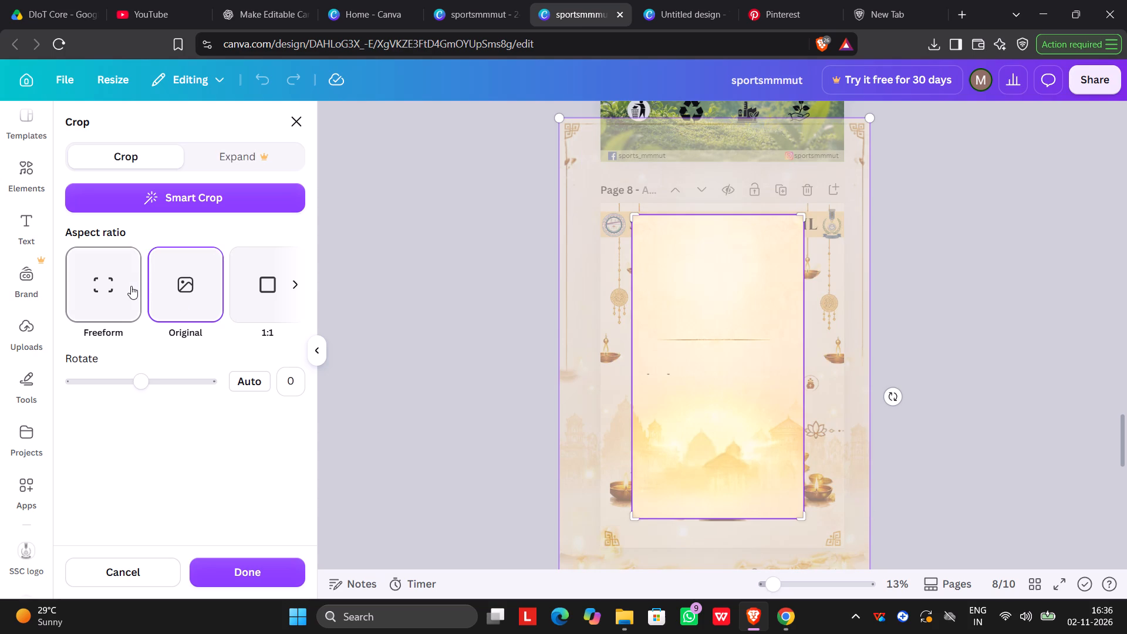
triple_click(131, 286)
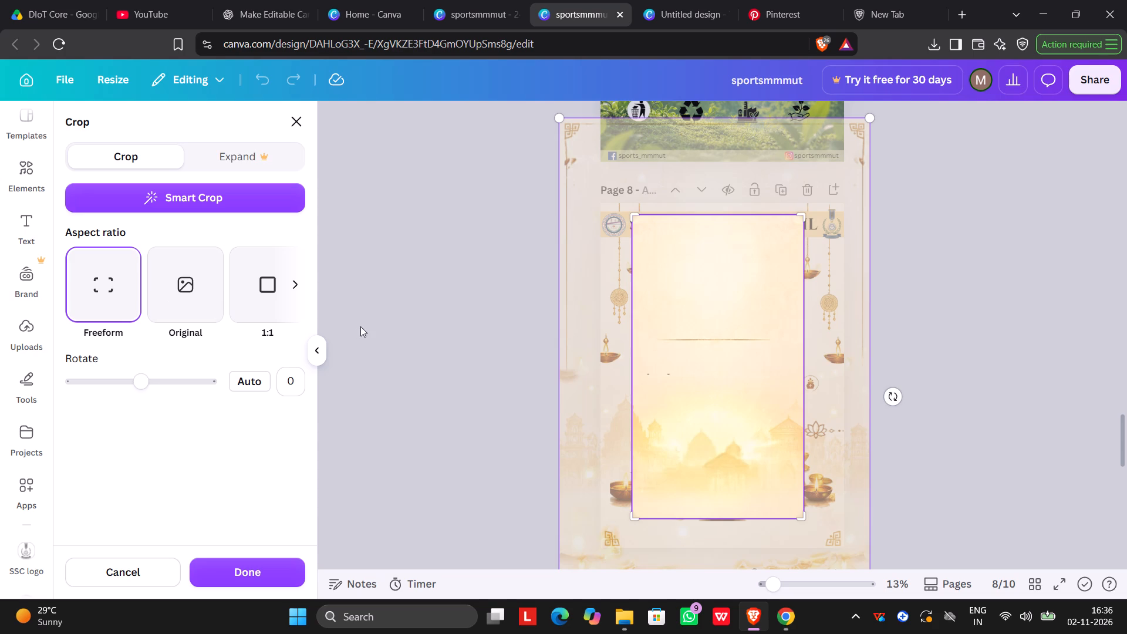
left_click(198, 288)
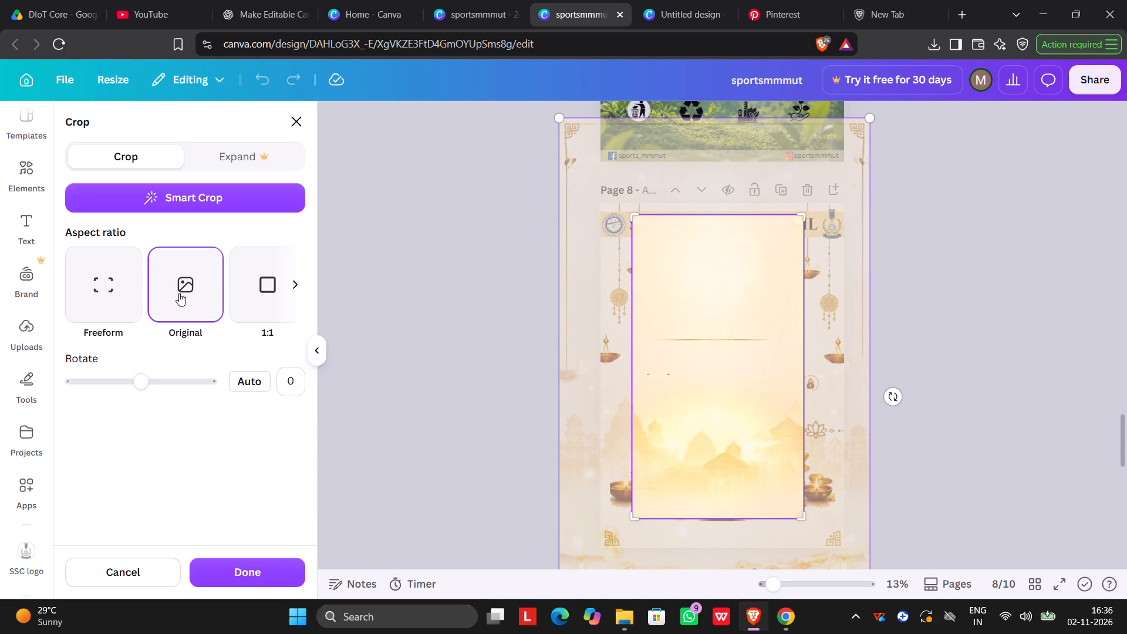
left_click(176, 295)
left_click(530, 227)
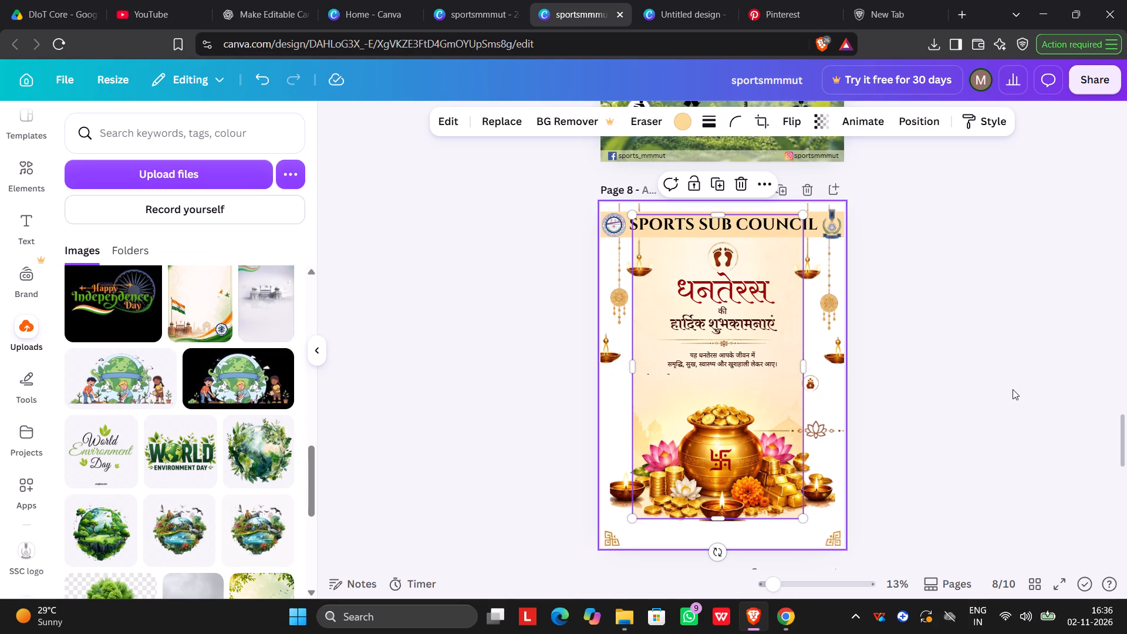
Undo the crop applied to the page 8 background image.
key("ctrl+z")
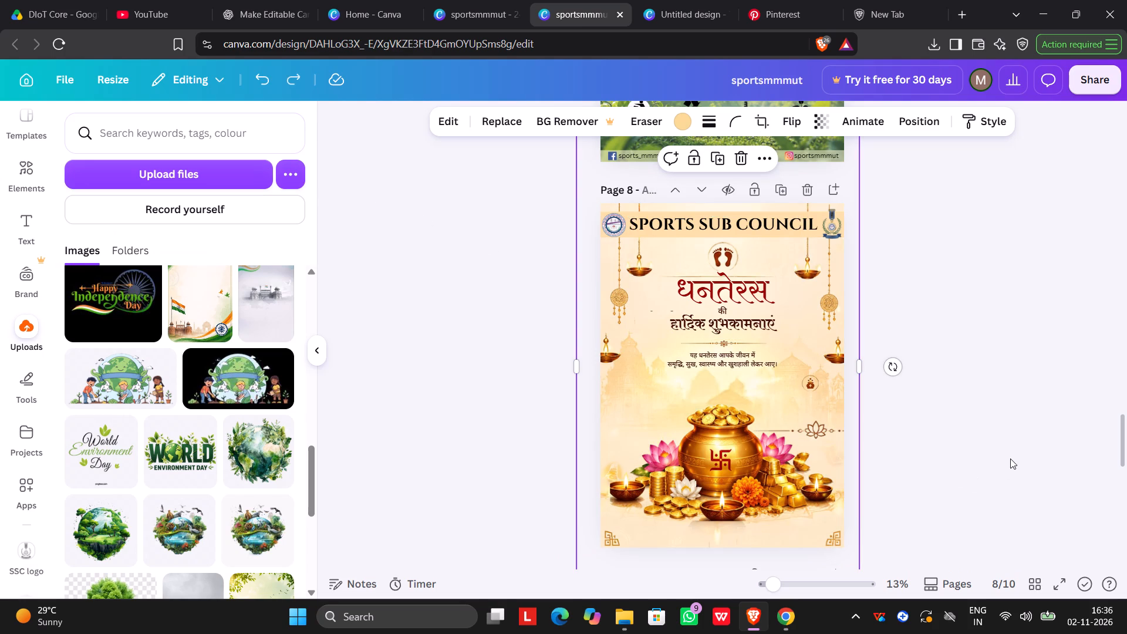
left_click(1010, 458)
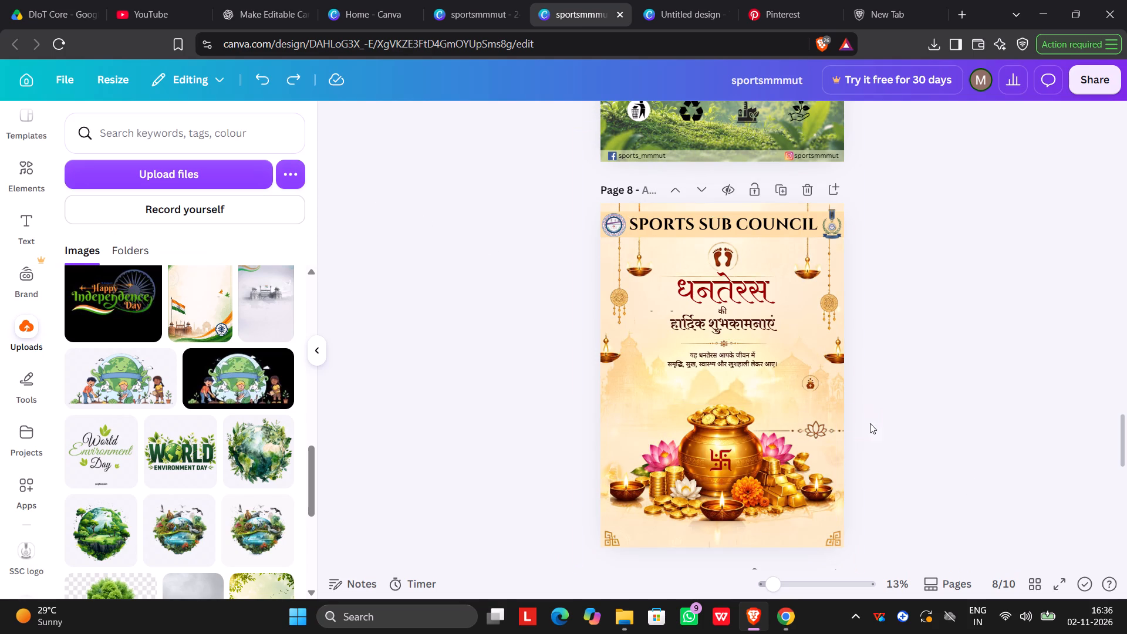
Shift the page 8 background image slightly to the right, keeping the temple silhouettes behind the greeting message and coin pot.
left_click(805, 530)
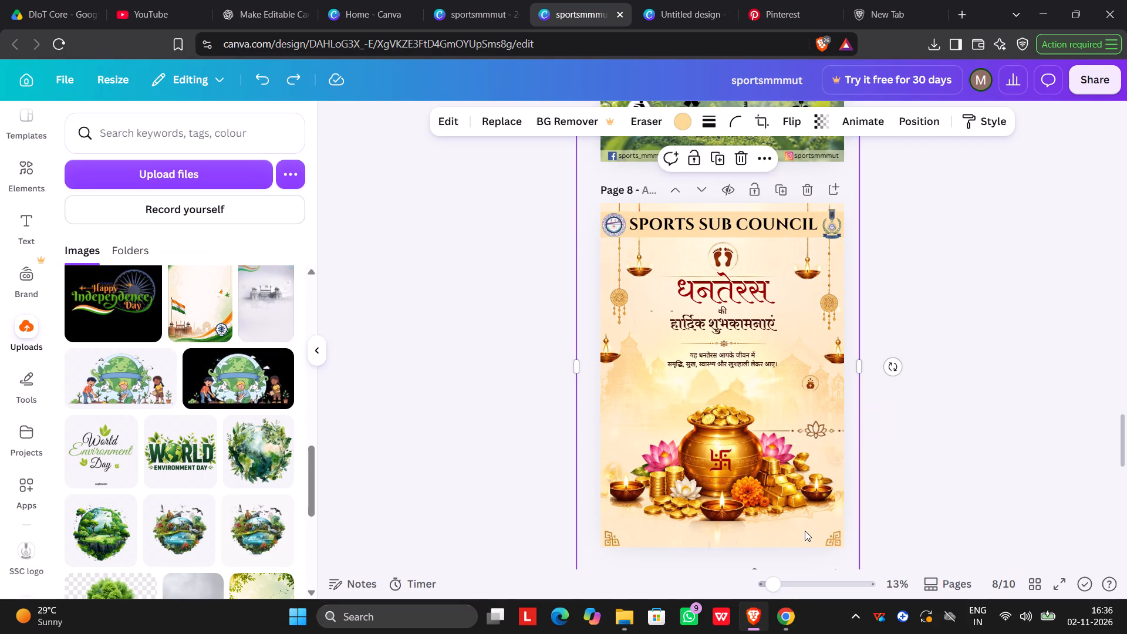
left_click_drag(792, 528, 795, 535)
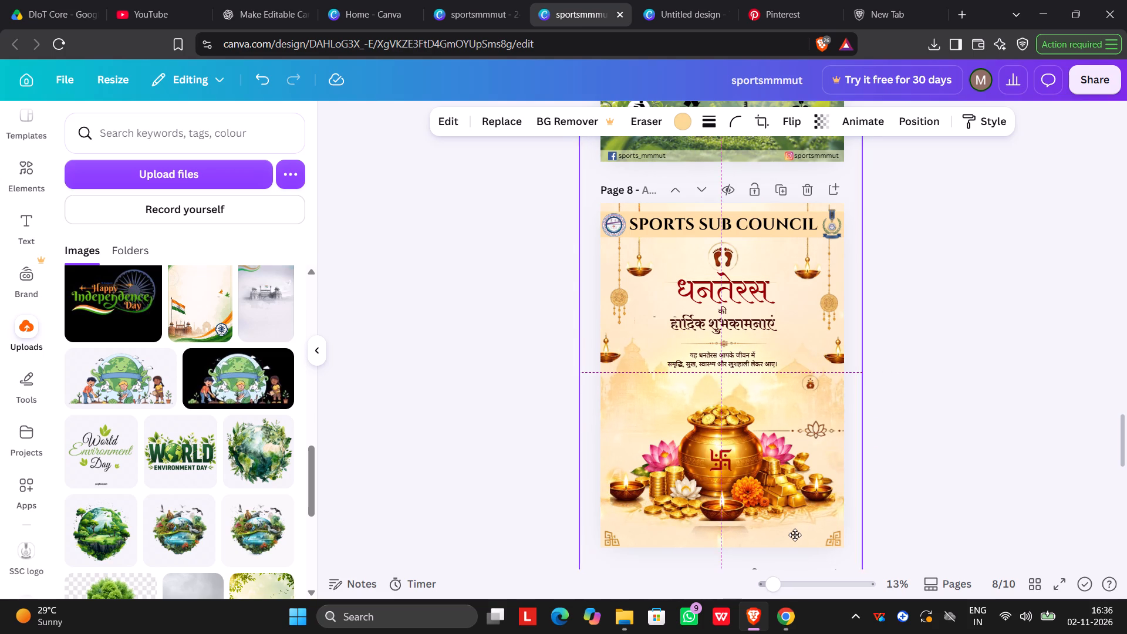
left_click_drag(795, 535, 813, 535)
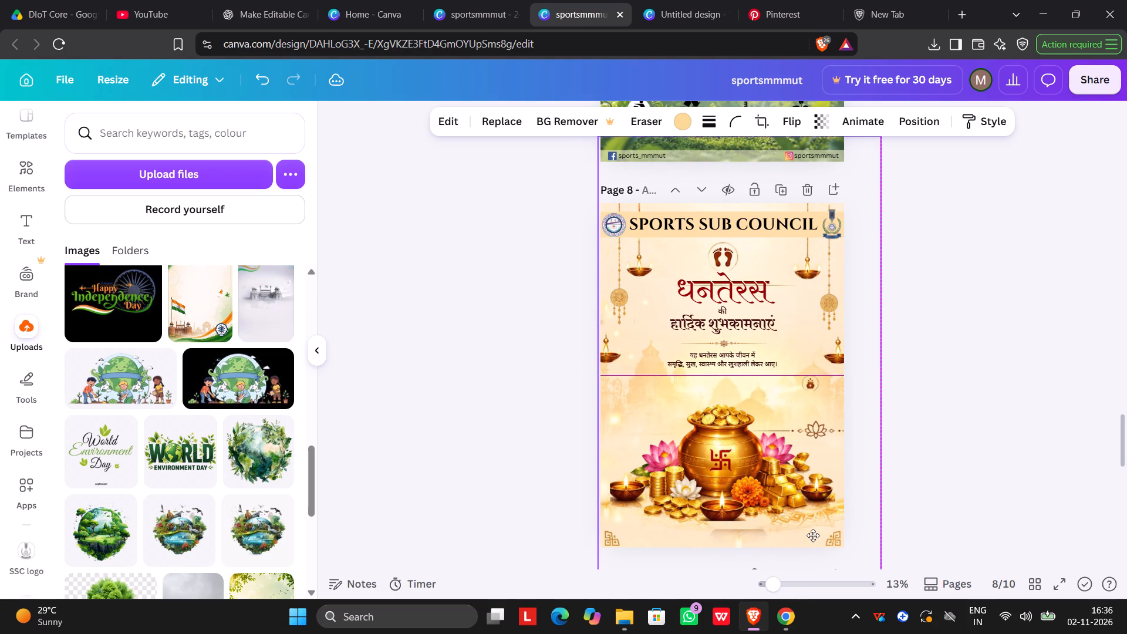
left_click_drag(813, 535, 809, 528)
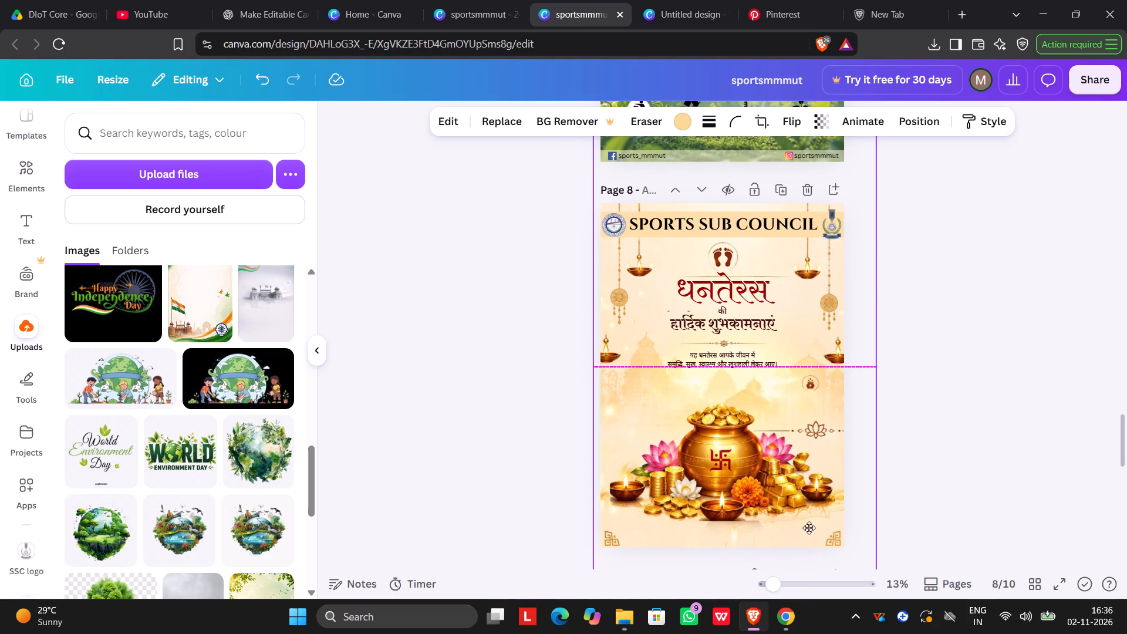
left_click_drag(809, 528, 802, 531)
left_click(782, 534)
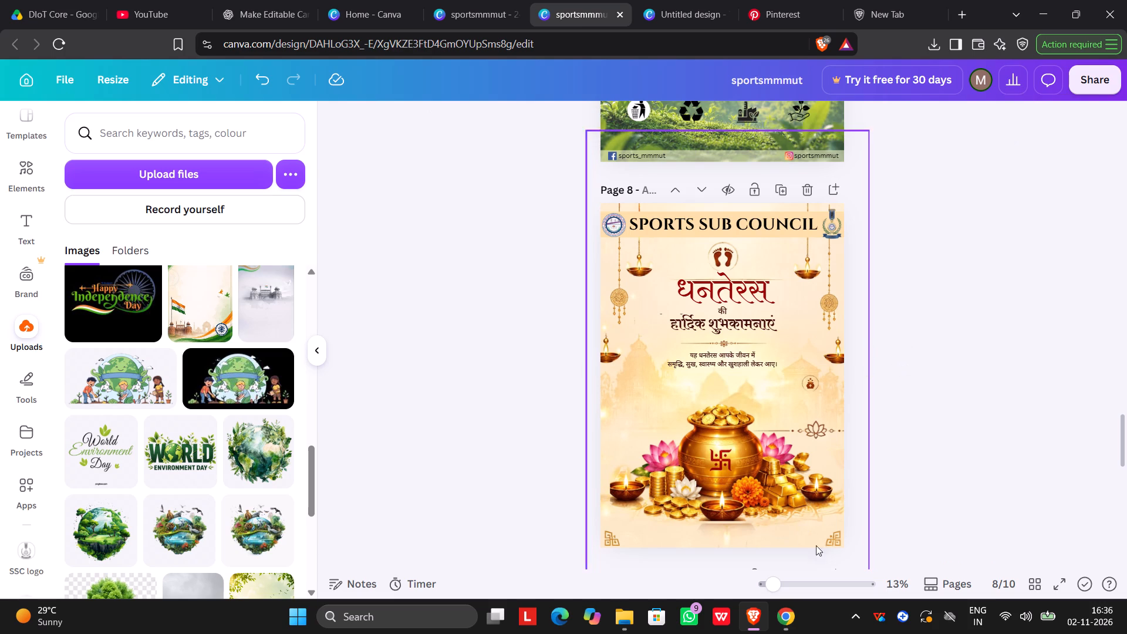
left_click(785, 542)
left_click(785, 537)
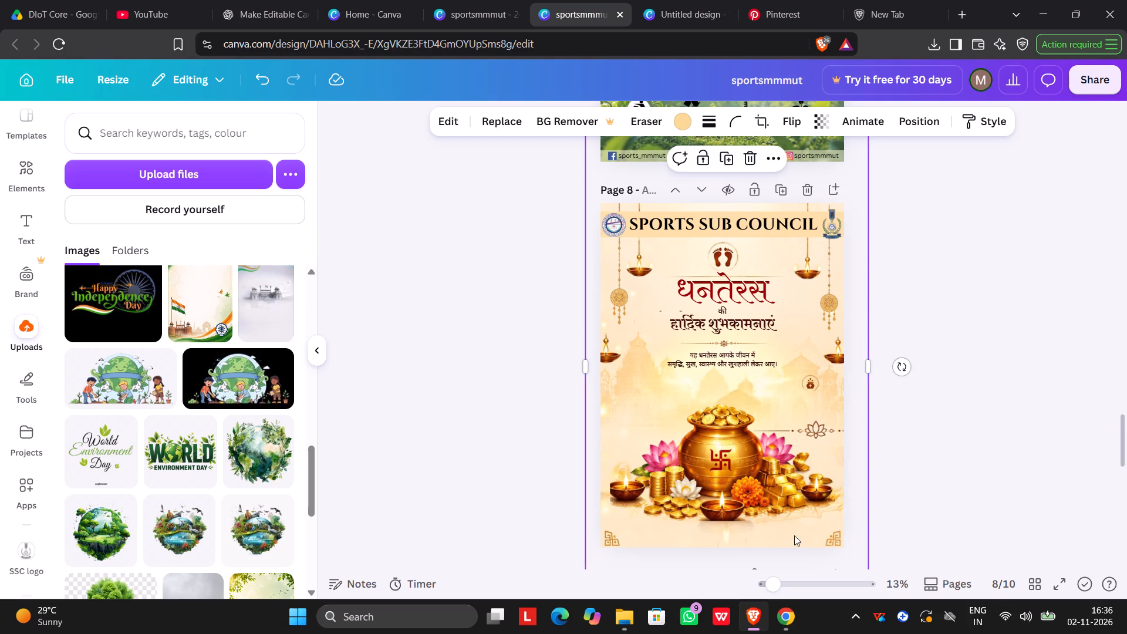
left_click(916, 501)
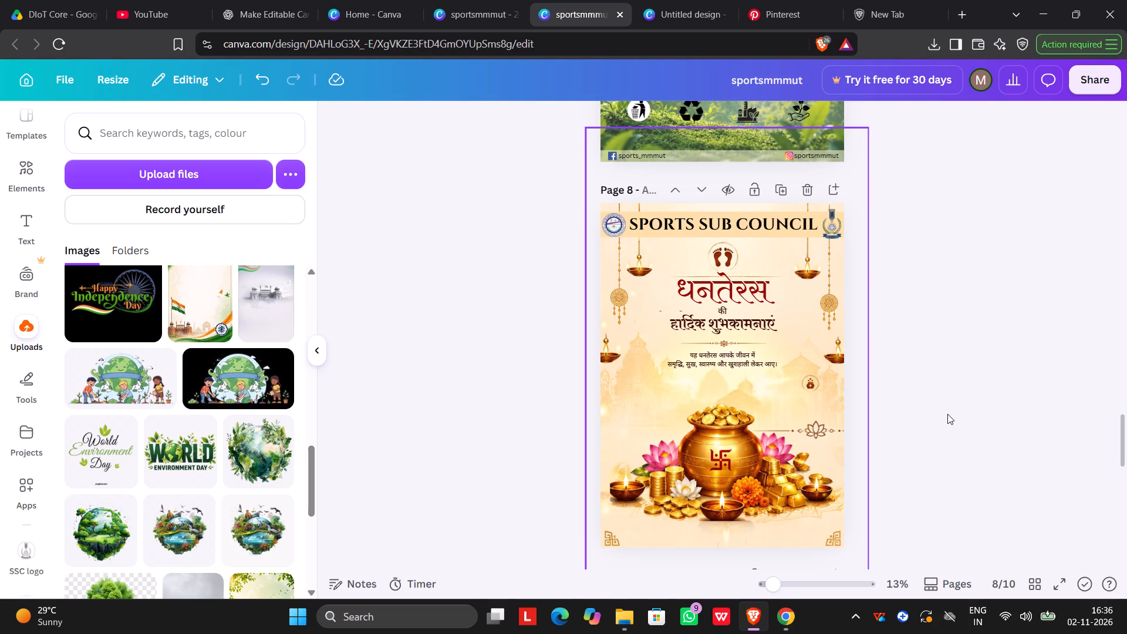
Move the lotus divider from beside the coin pot to just beneath the Hindi greeting message on page 8.
left_click(794, 431)
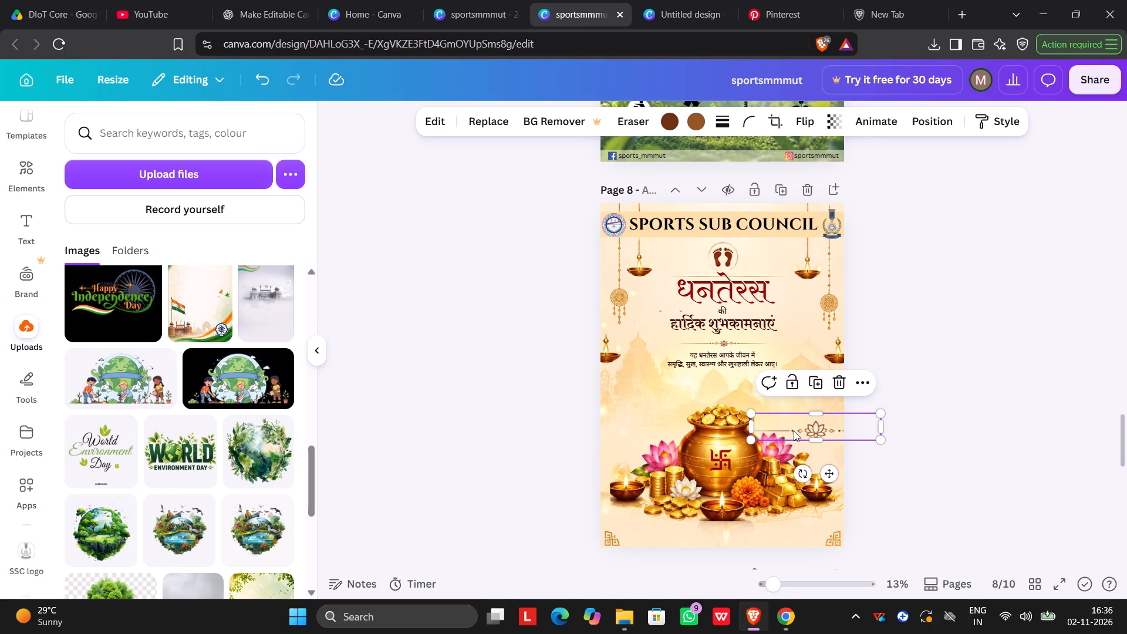
left_click_drag(794, 431, 697, 386)
Scale down the lotus divider, stretch it wider than the greeting message, and recentre it on page 8.
left_click_drag(780, 392, 757, 385)
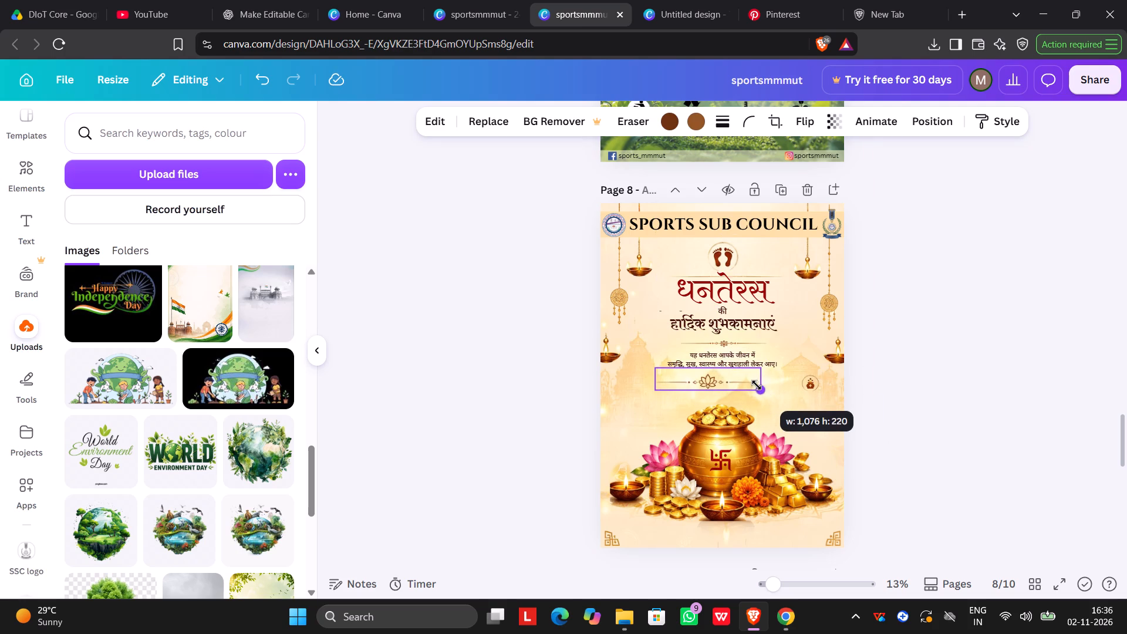
left_click_drag(757, 385, 753, 383)
left_click_drag(757, 376, 768, 379)
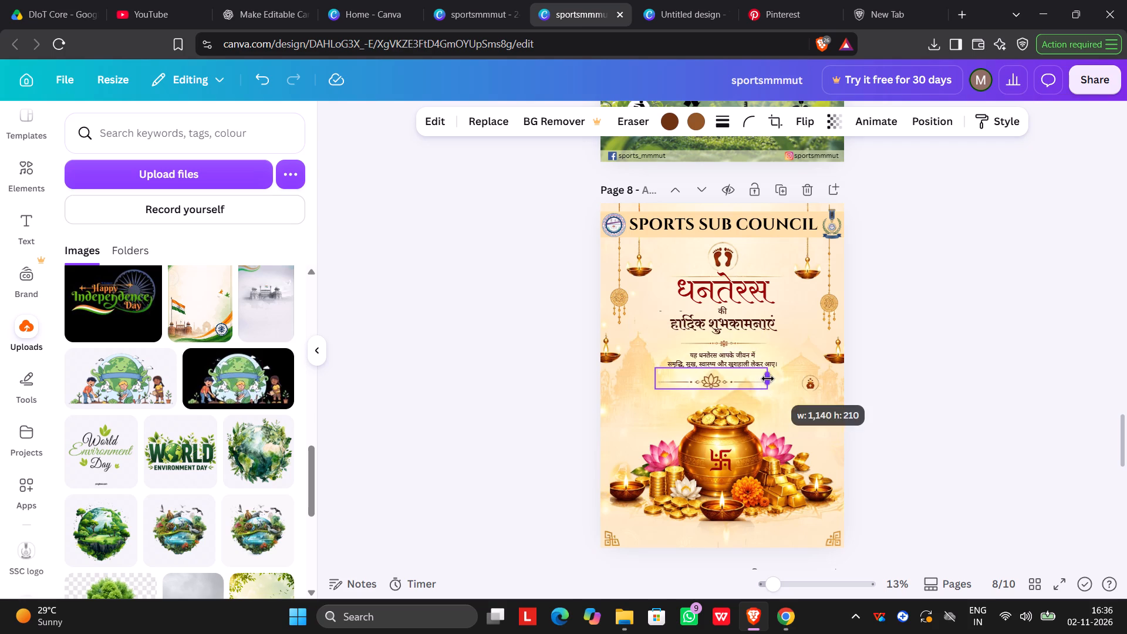
left_click_drag(768, 379, 807, 365)
left_click(880, 419)
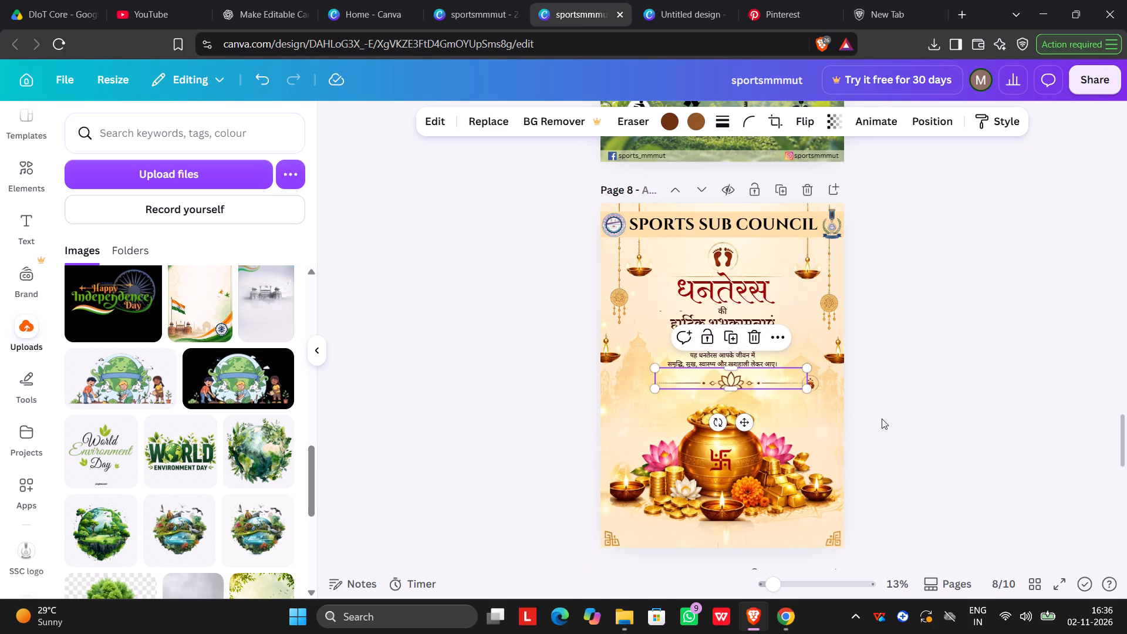
left_click_drag(730, 373, 719, 375)
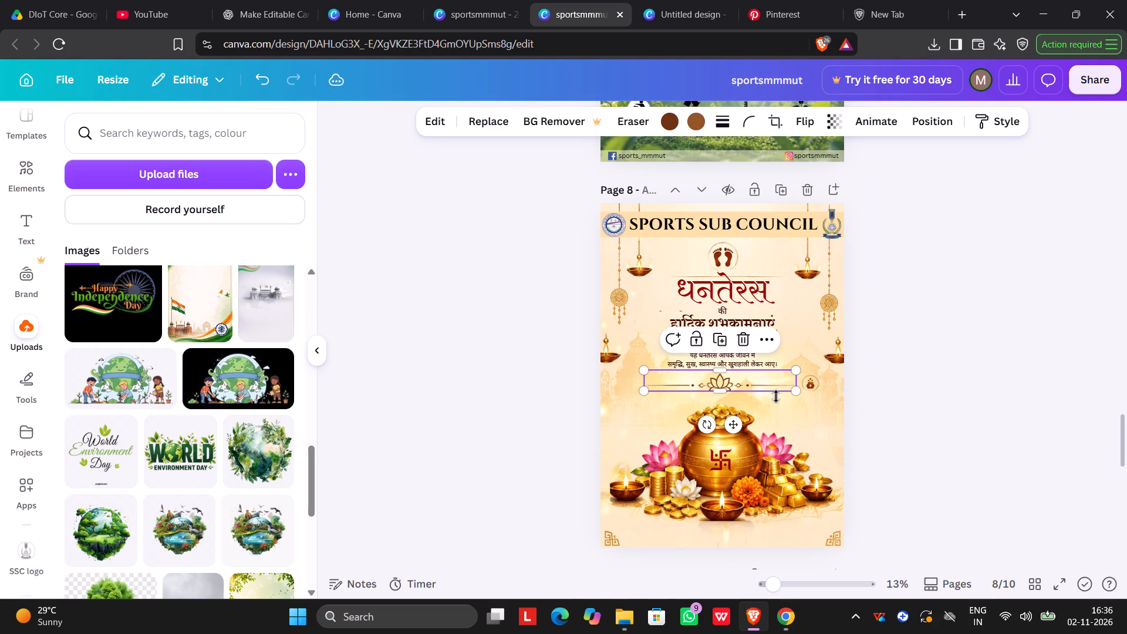
left_click(721, 370)
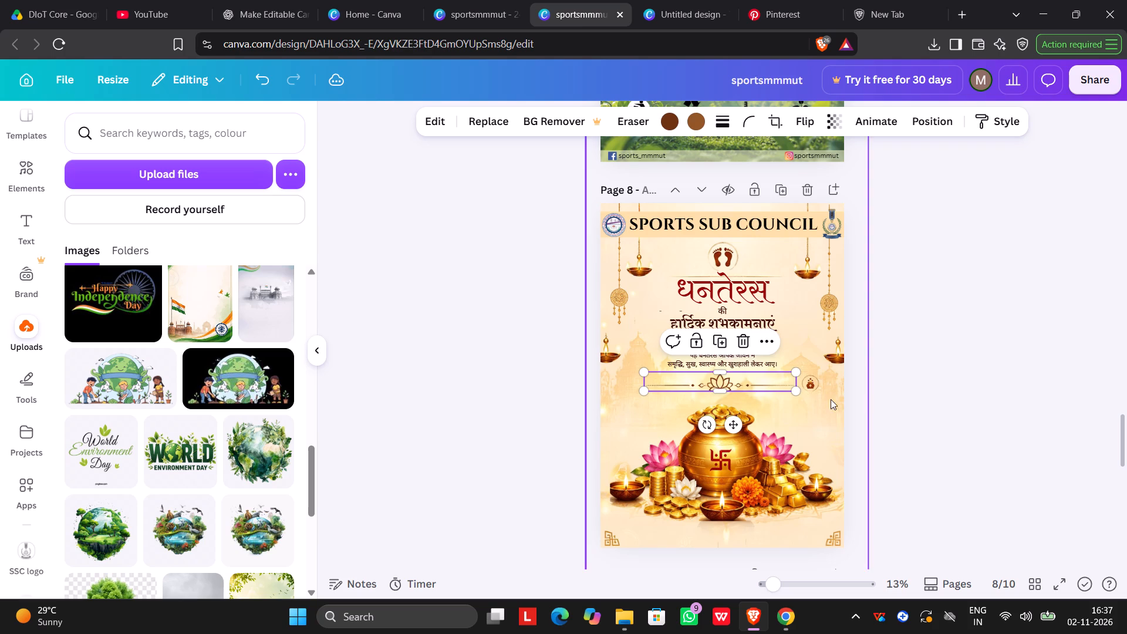
Shrink the lotus divider to roughly the greeting message's width and centre it horizontally below the text.
left_click_drag(797, 388, 755, 385)
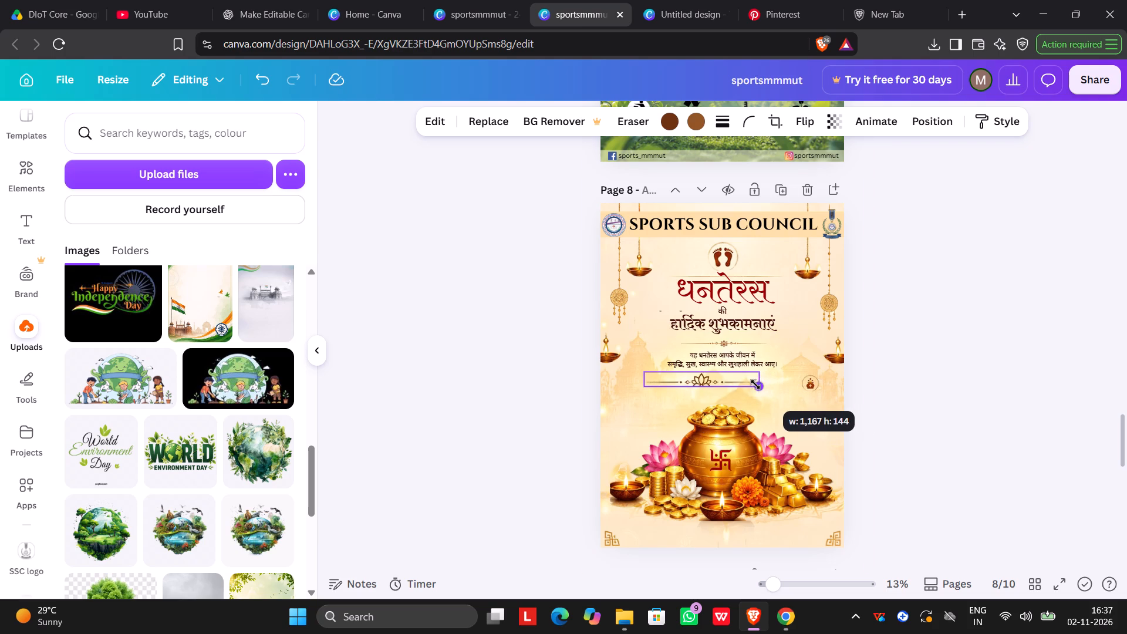
left_click_drag(755, 385, 745, 385)
left_click(1028, 417)
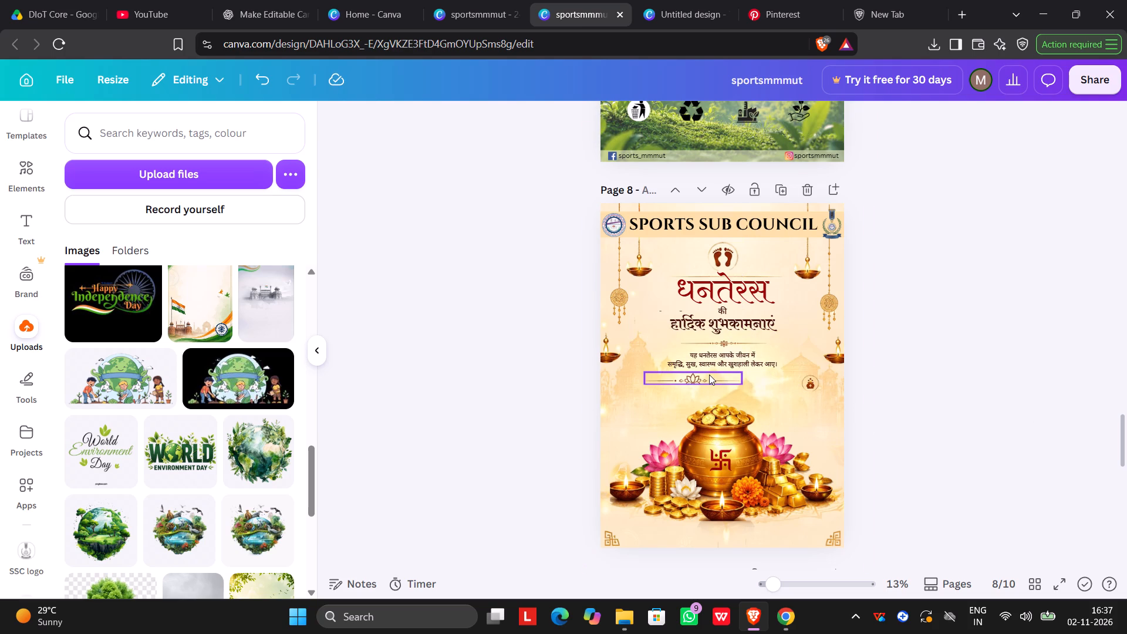
left_click_drag(709, 376, 738, 377)
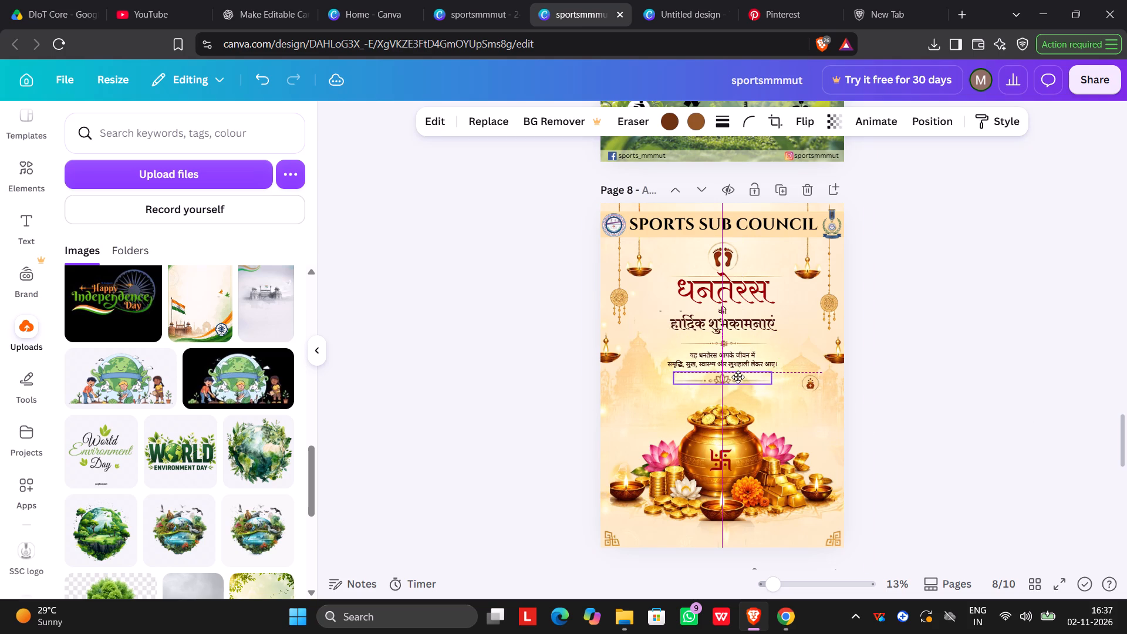
left_click_drag(738, 377, 741, 377)
left_click(881, 419)
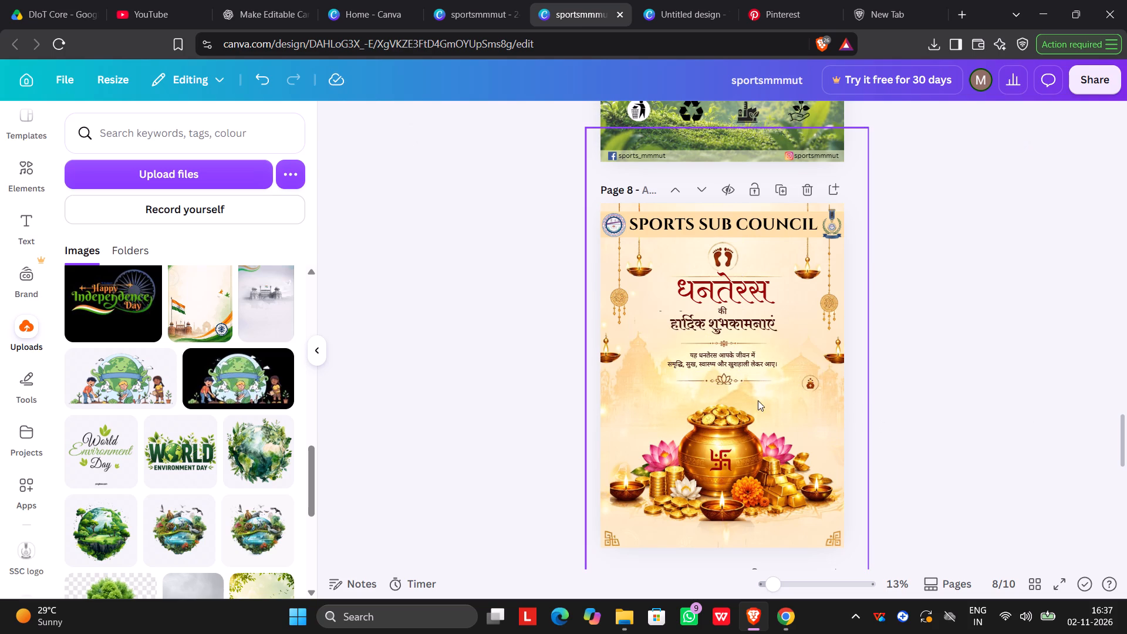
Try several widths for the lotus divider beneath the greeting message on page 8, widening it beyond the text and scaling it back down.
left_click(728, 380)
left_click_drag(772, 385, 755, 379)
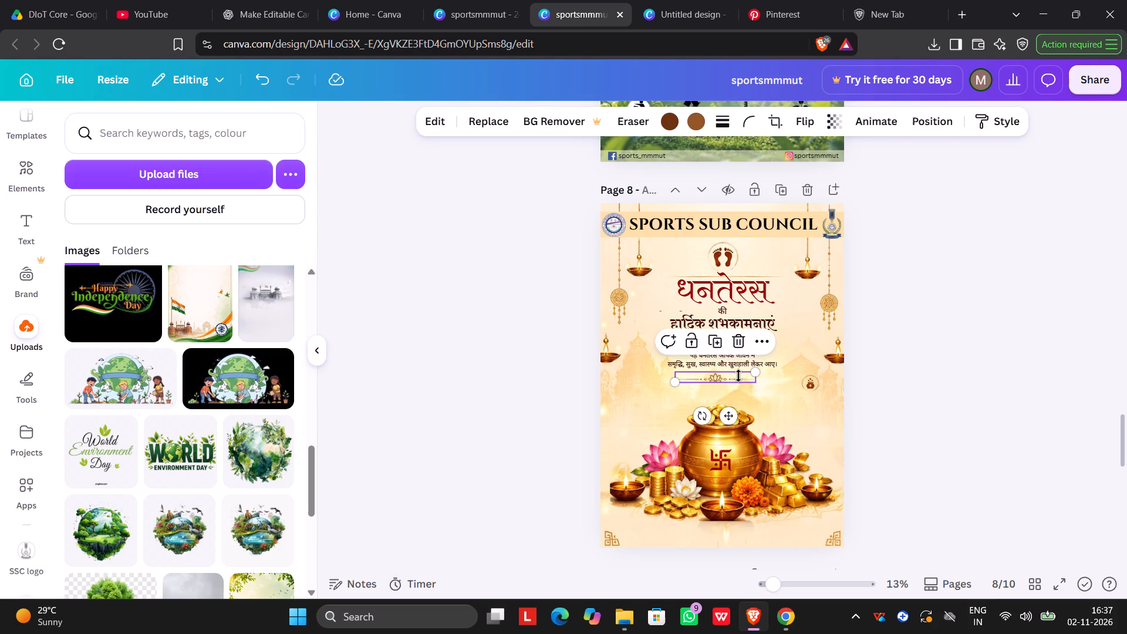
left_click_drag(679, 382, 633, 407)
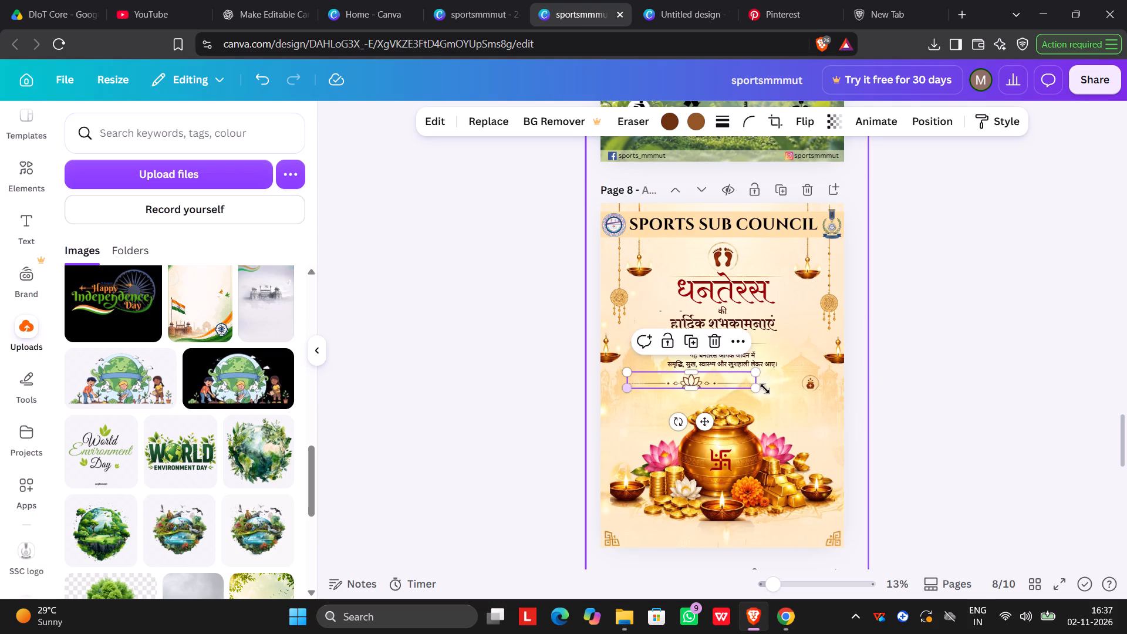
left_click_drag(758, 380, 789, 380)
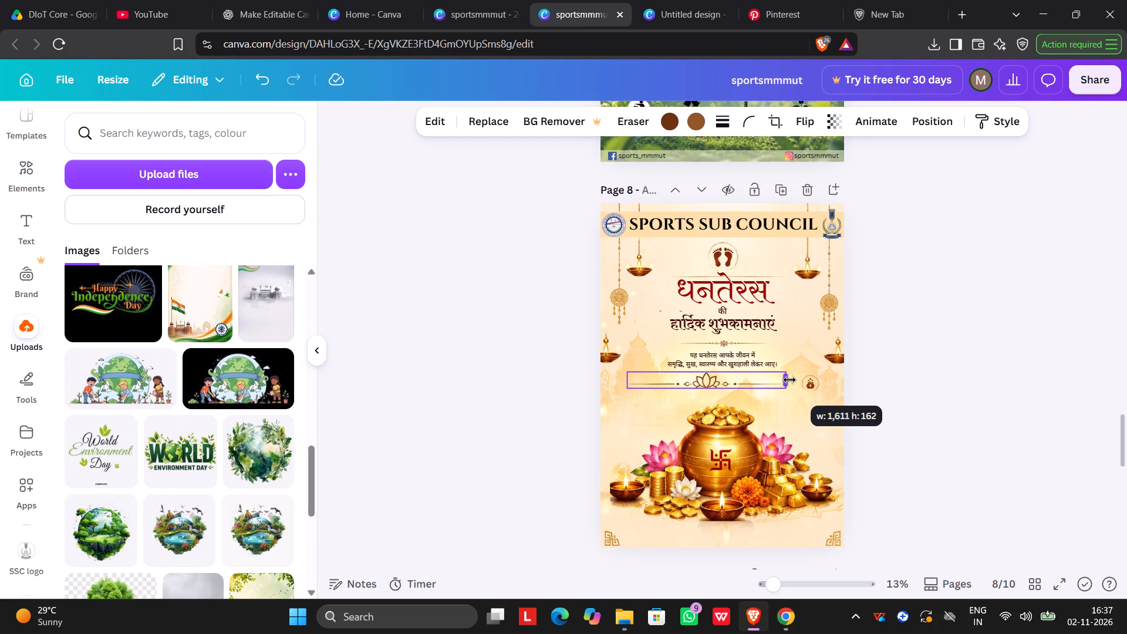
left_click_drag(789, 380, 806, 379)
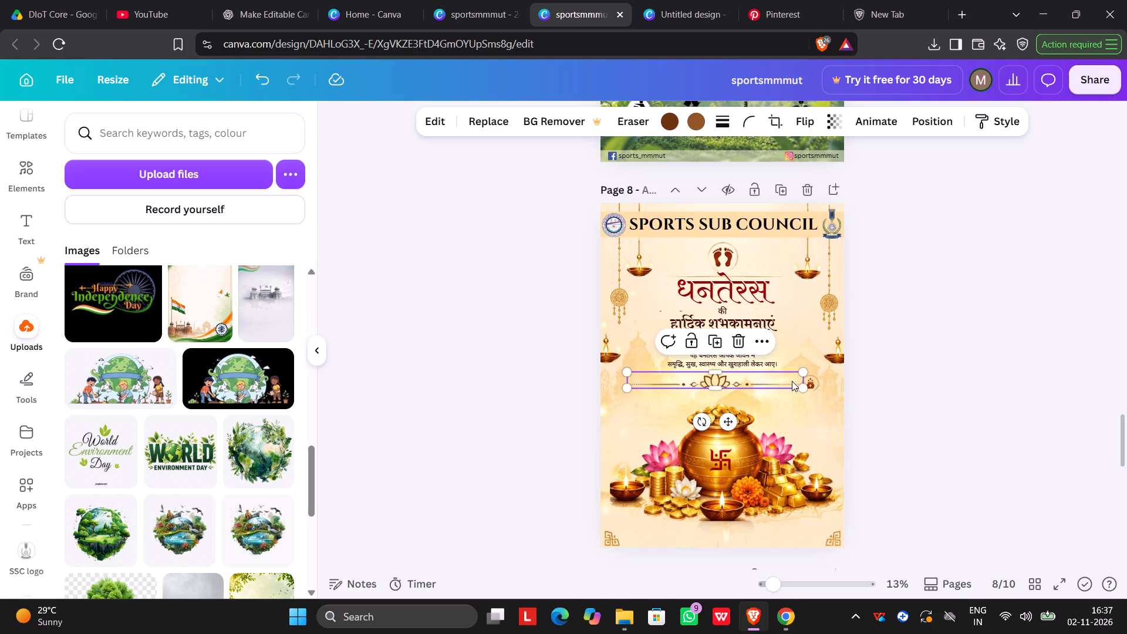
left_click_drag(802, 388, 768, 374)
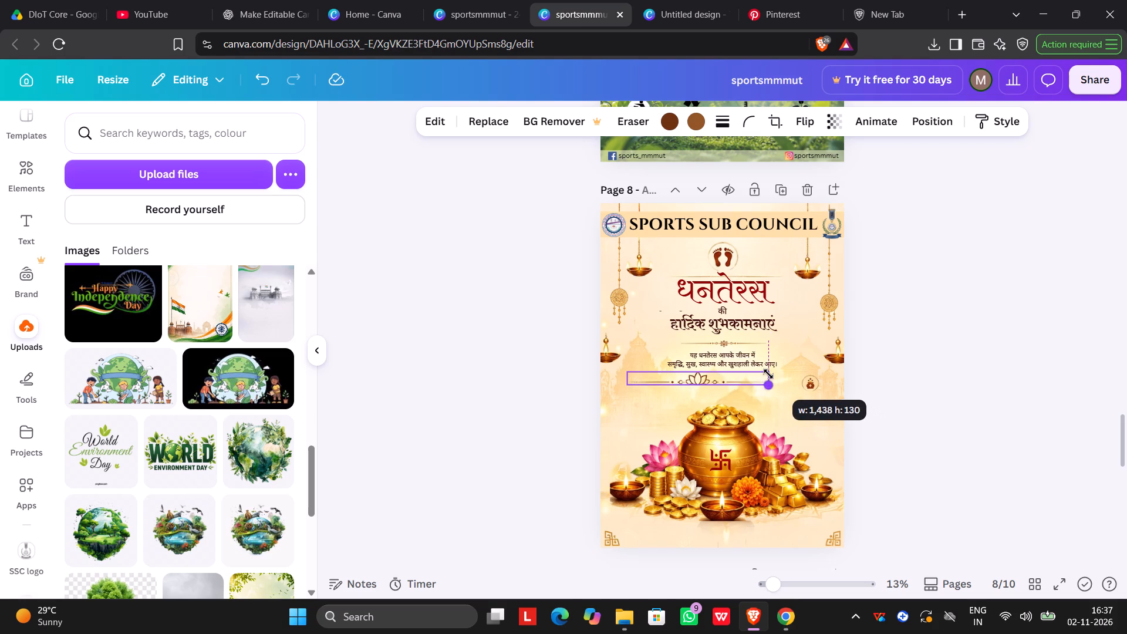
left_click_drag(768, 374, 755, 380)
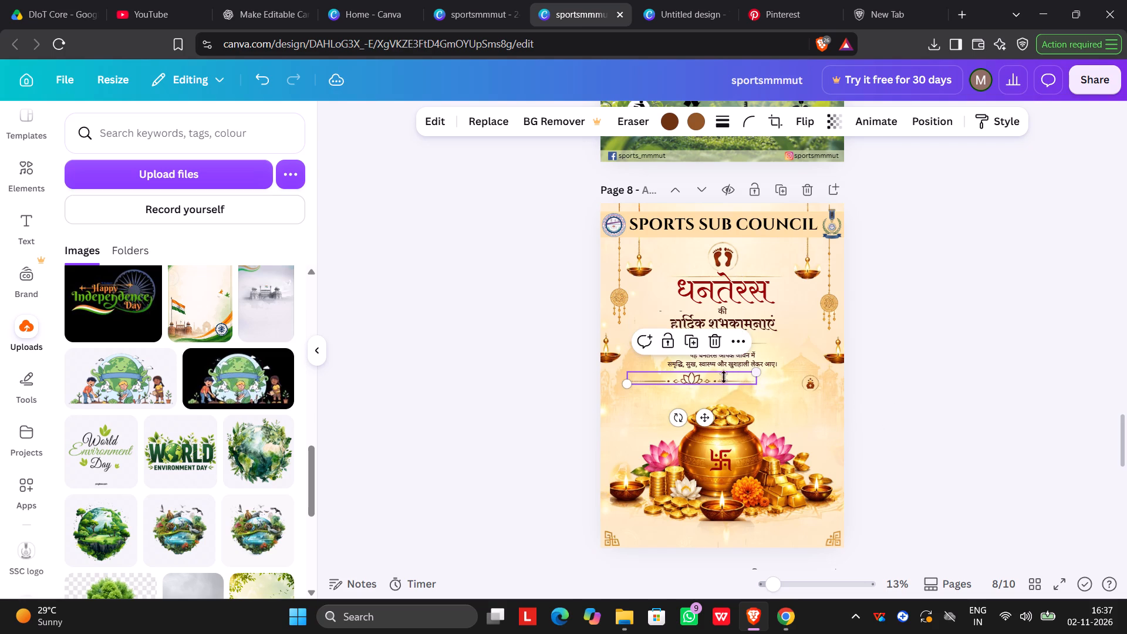
Extend the lotus divider to its full height and width, and scale it down to slightly narrower than the Hindi greeting message.
left_click(725, 380)
left_click_drag(757, 372, 835, 364)
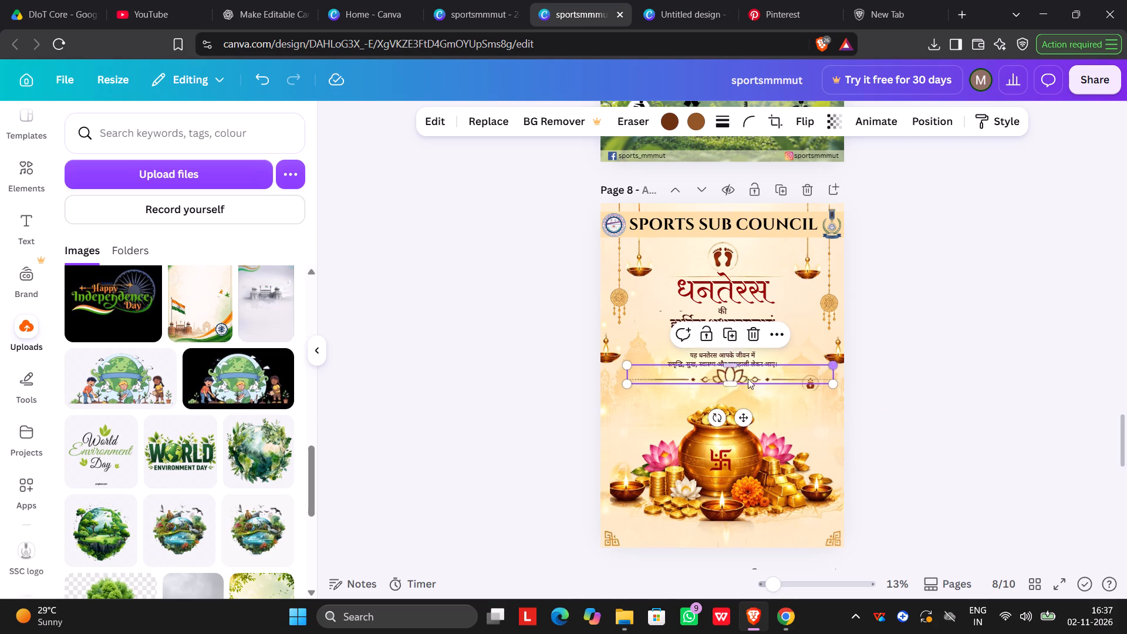
left_click_drag(730, 385, 731, 402)
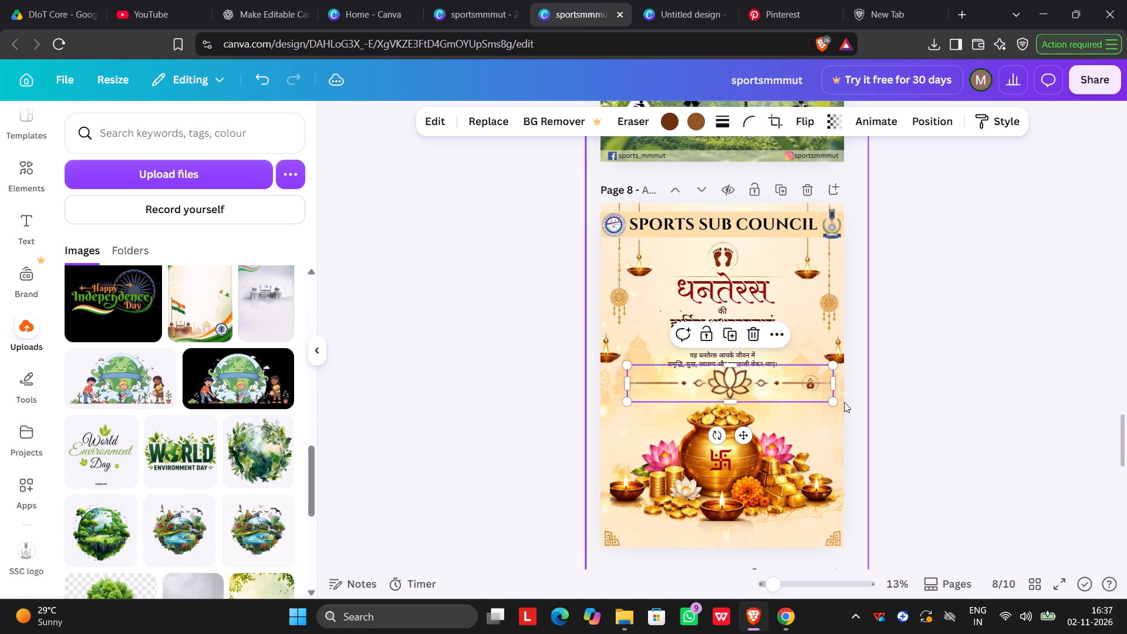
left_click_drag(835, 384, 853, 384)
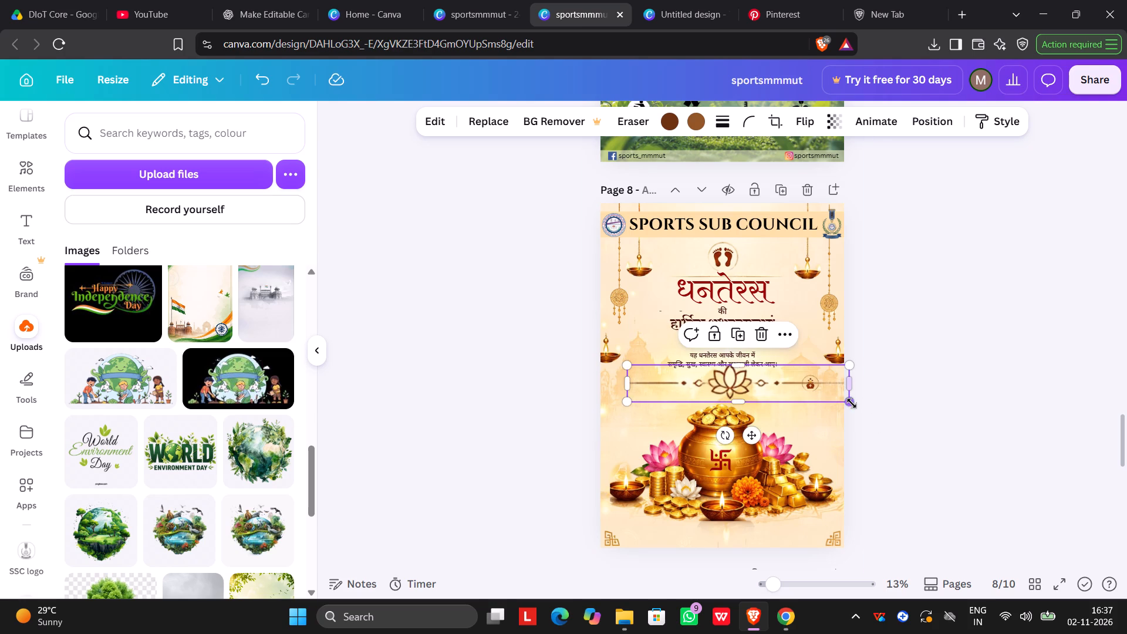
left_click_drag(852, 403, 828, 397)
left_click_drag(824, 382, 936, 387)
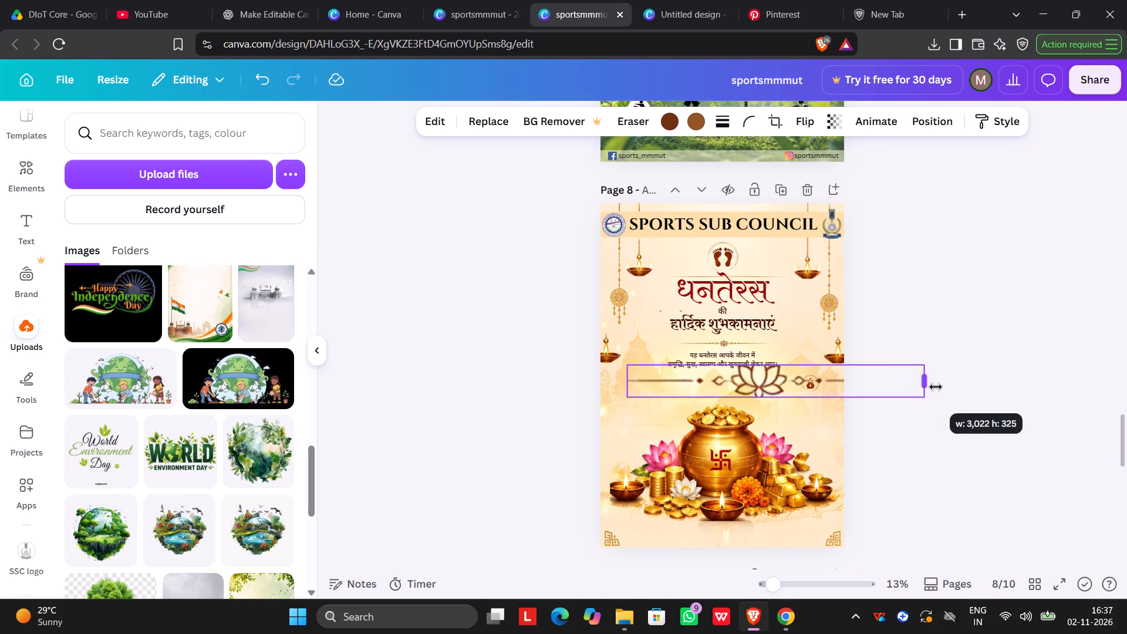
left_click_drag(936, 387, 843, 392)
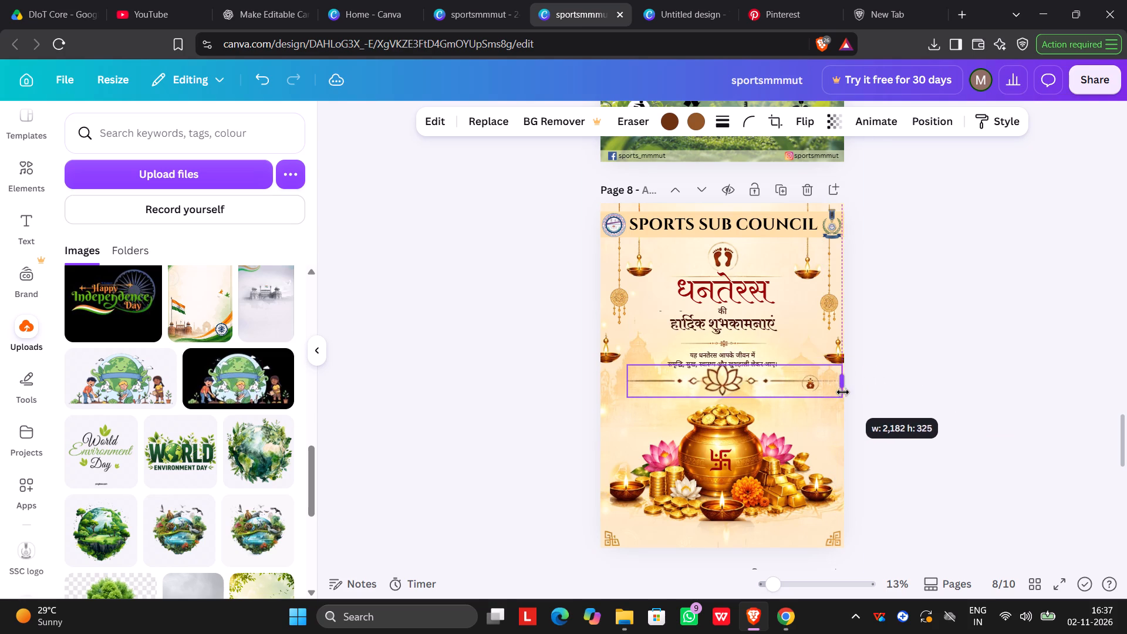
left_click_drag(843, 392, 843, 392)
left_click_drag(839, 396, 718, 375)
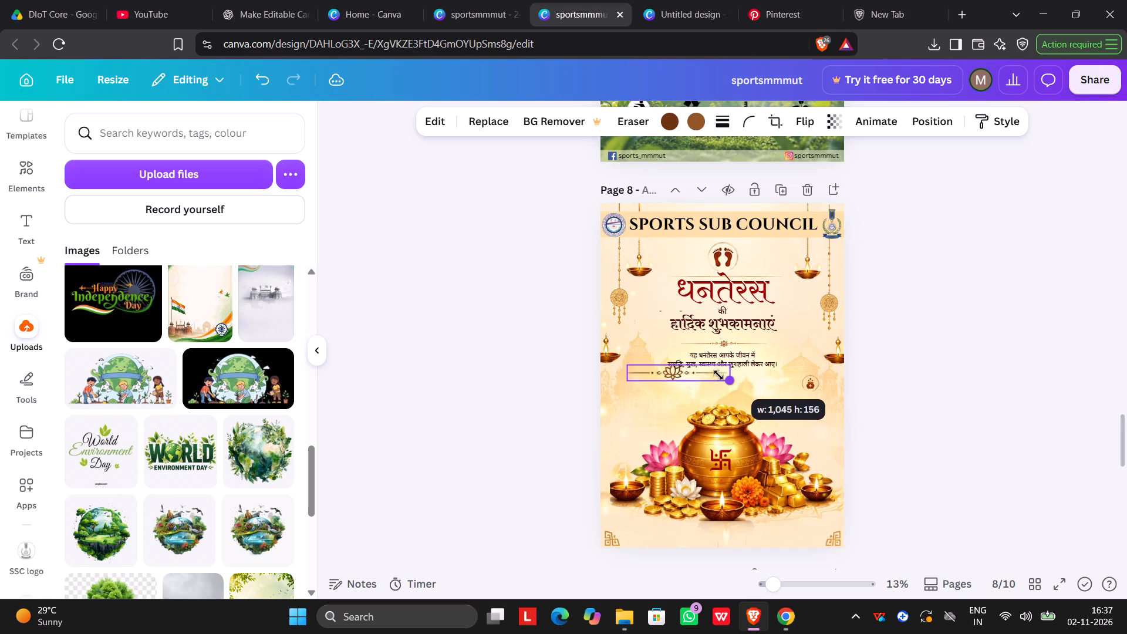
left_click_drag(718, 375, 716, 376)
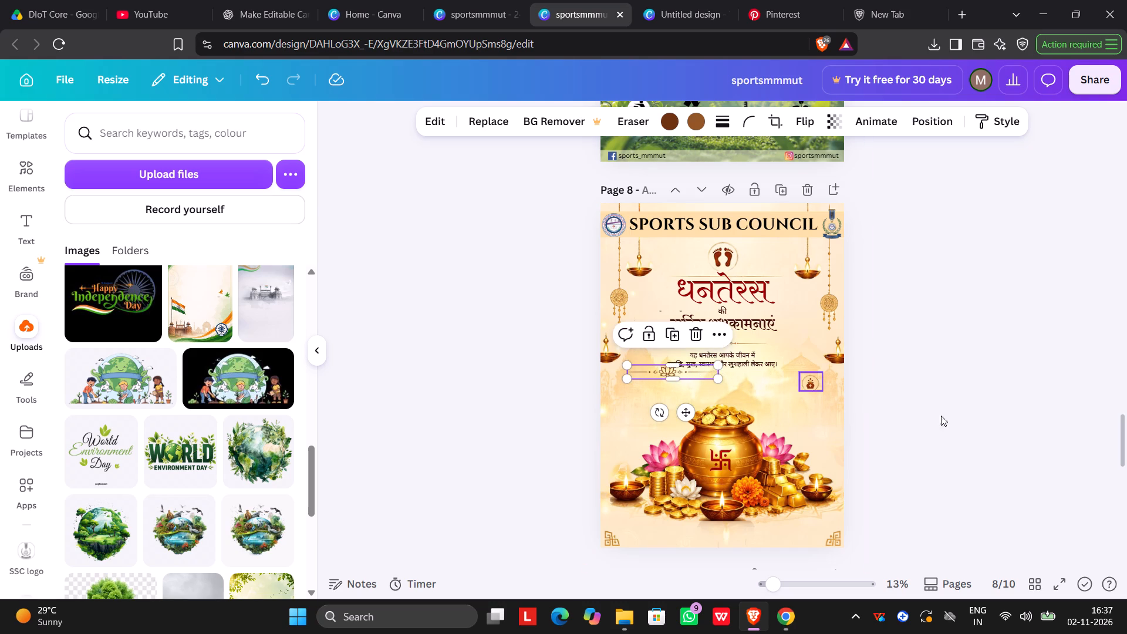
left_click(996, 427)
Move the lotus divider to the bottom of page 8, centred between the two corner ornaments below the coin pot.
left_click_drag(681, 373, 736, 384)
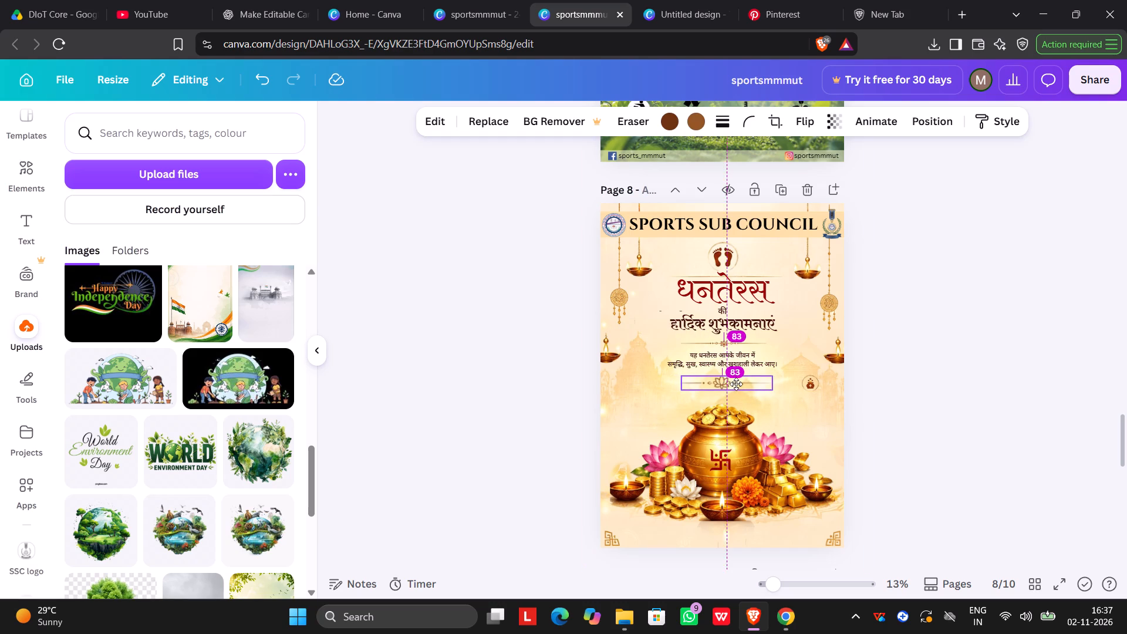
left_click_drag(736, 384, 742, 537)
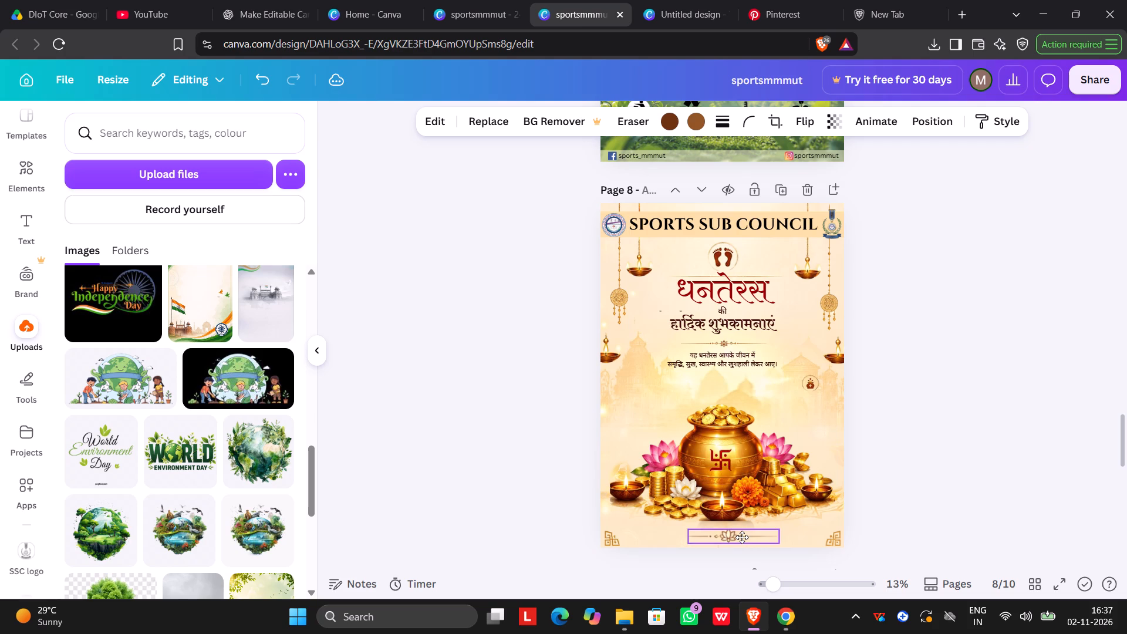
left_click_drag(742, 537, 731, 538)
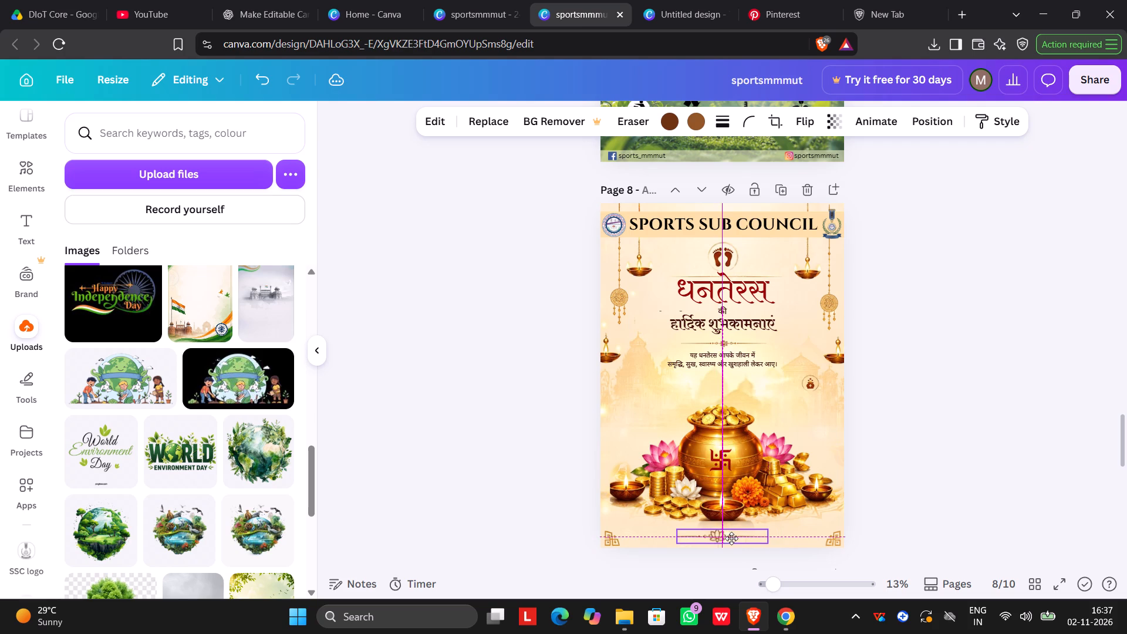
left_click_drag(731, 538, 731, 537)
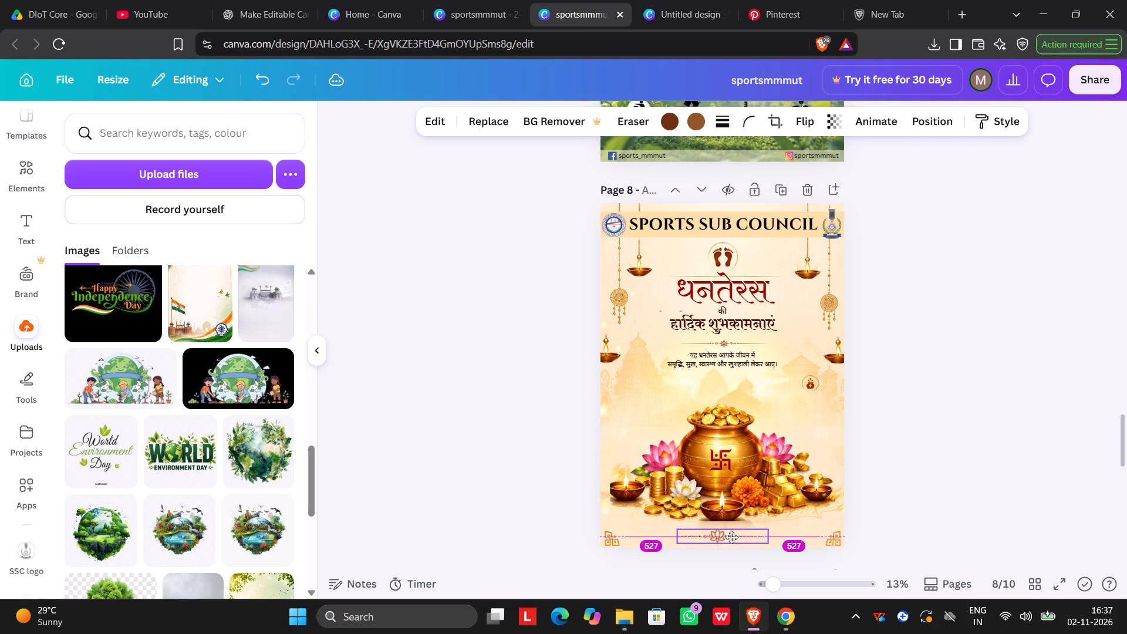
left_click_drag(731, 537, 736, 537)
left_click(940, 523)
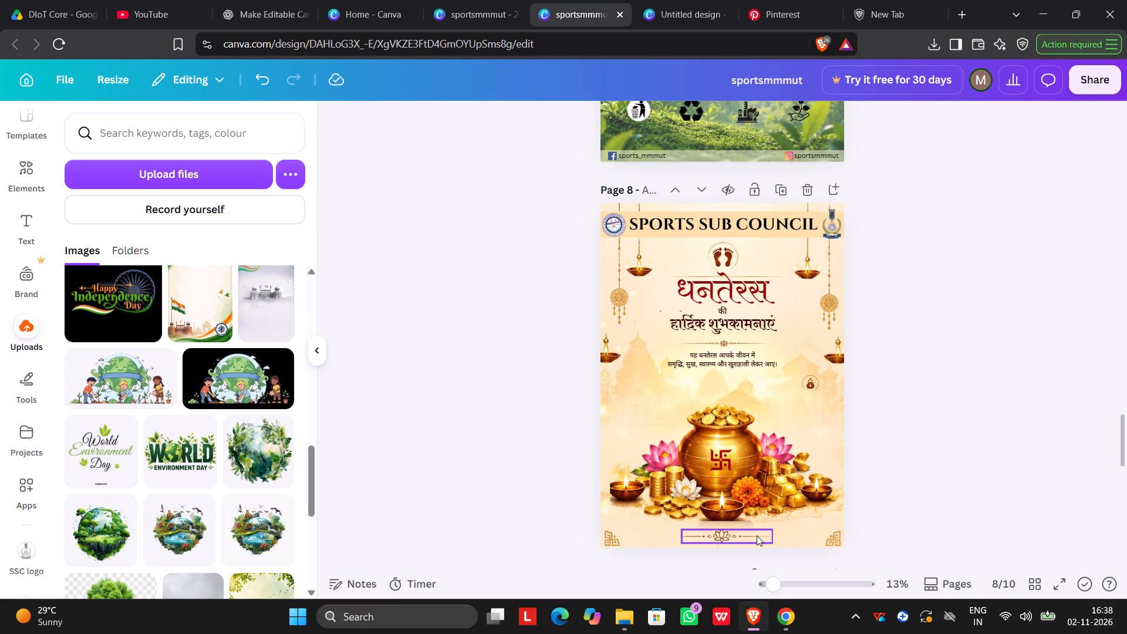
Look over the pages around the Dhanteras poster, including the World Environment Day poster on page 7 and the temple background on page 9.
scroll(791, 309, "up", 3)
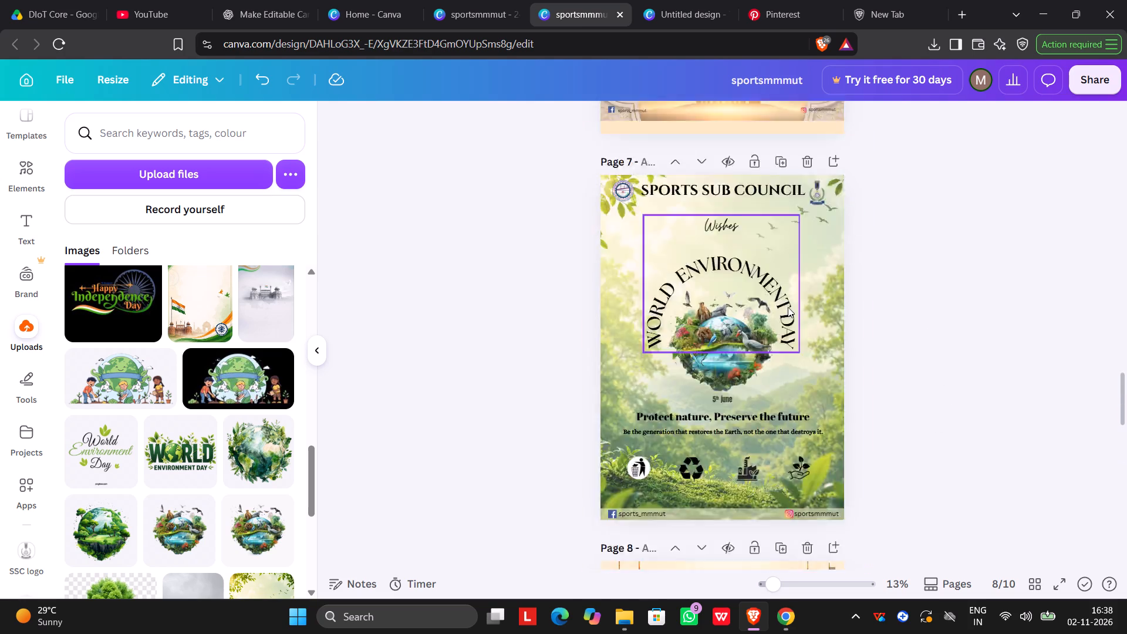
scroll(788, 307, "up", 1)
scroll(788, 307, "down", 4)
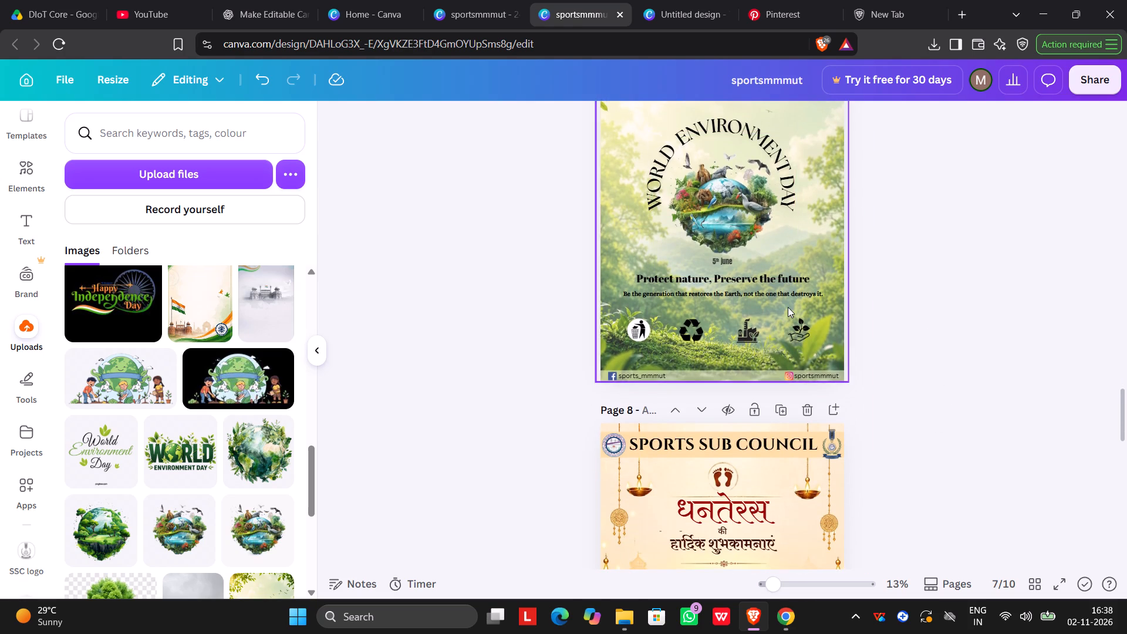
scroll(788, 307, "up", 2)
scroll(788, 307, "down", 12)
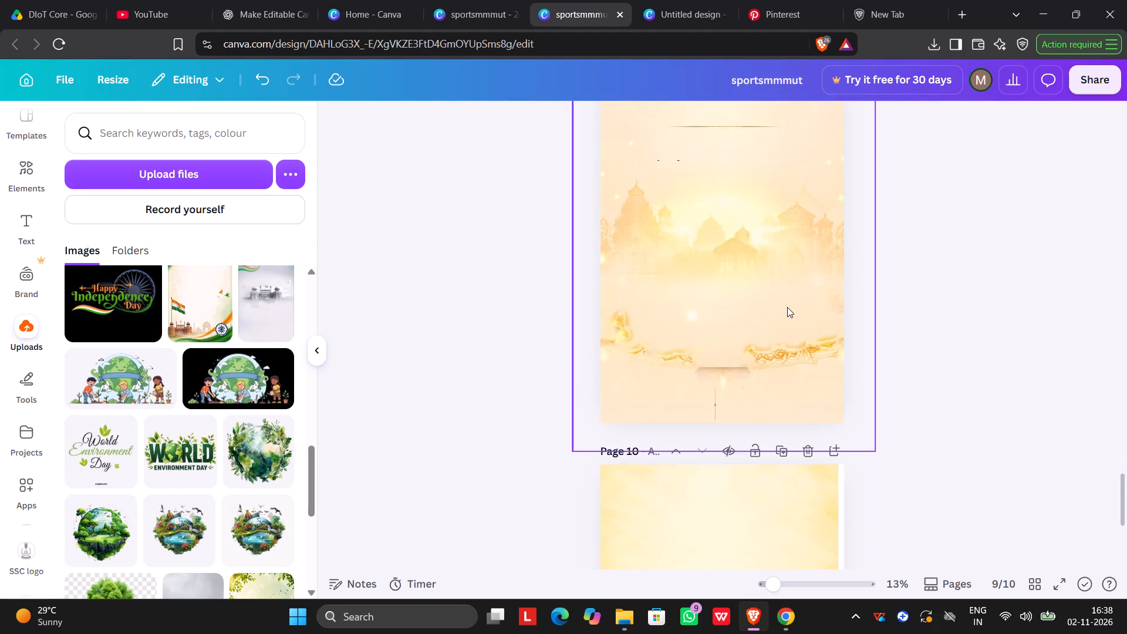
scroll(787, 307, "up", 5)
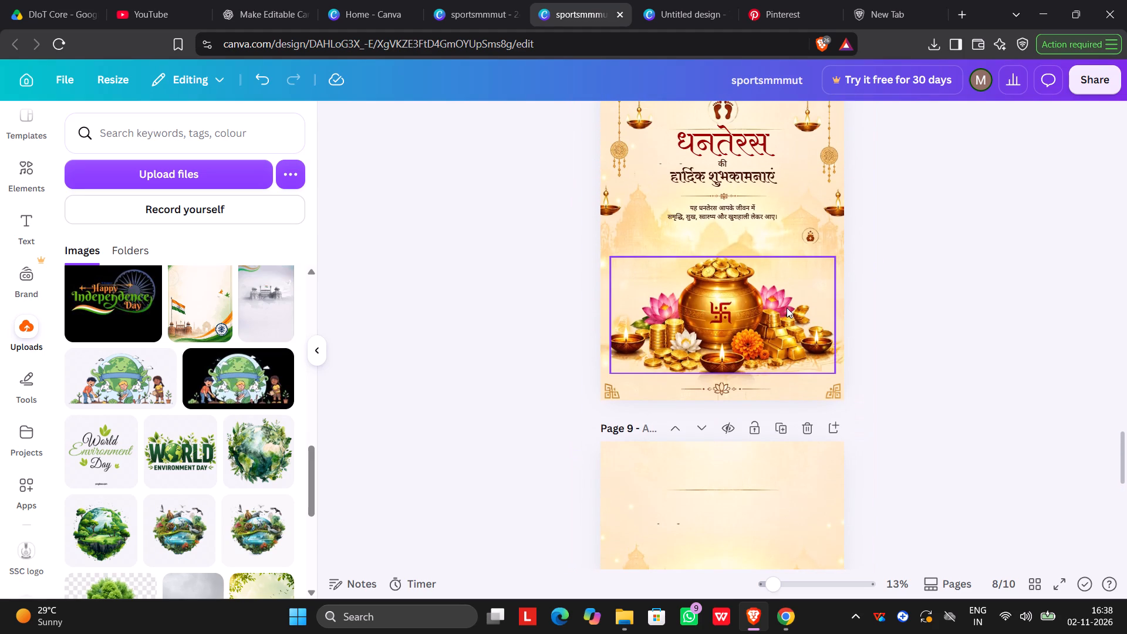
scroll(787, 308, "up", 3)
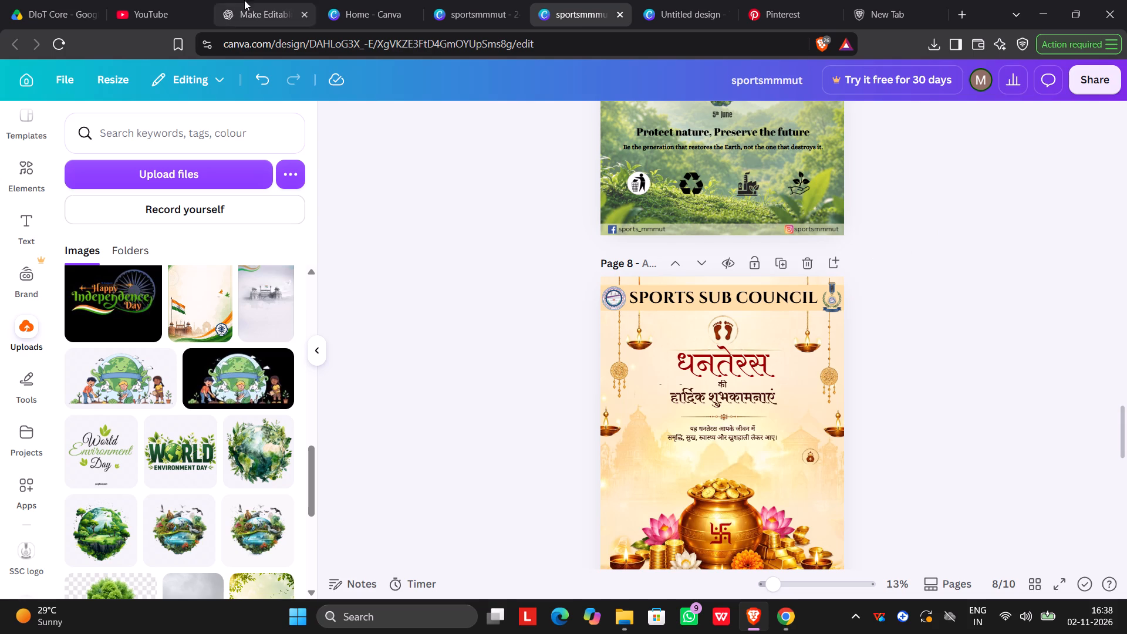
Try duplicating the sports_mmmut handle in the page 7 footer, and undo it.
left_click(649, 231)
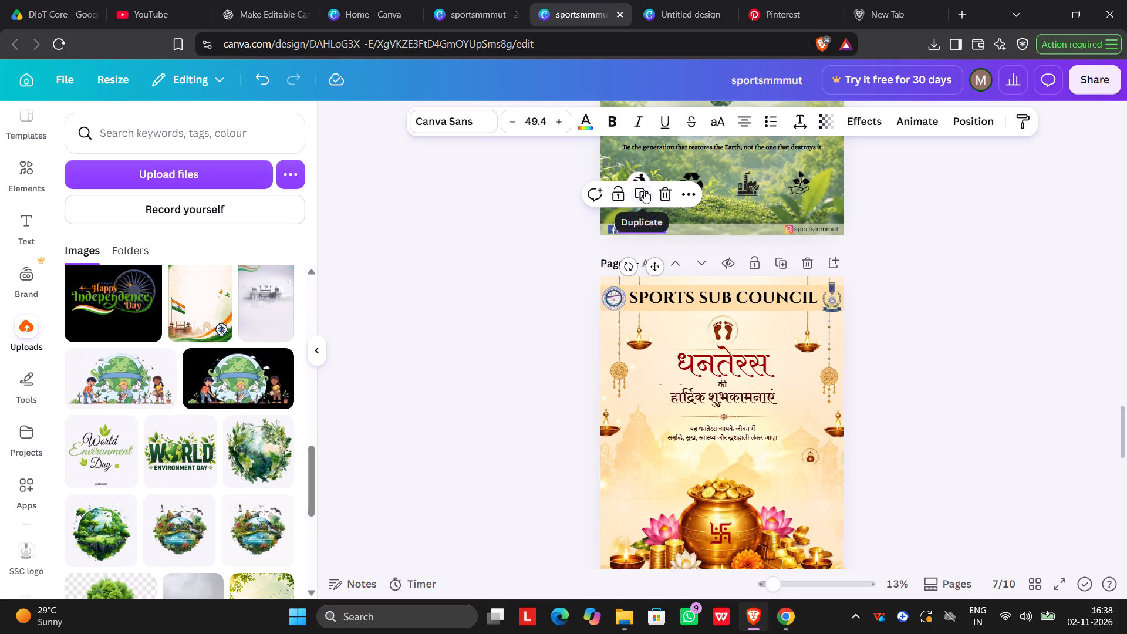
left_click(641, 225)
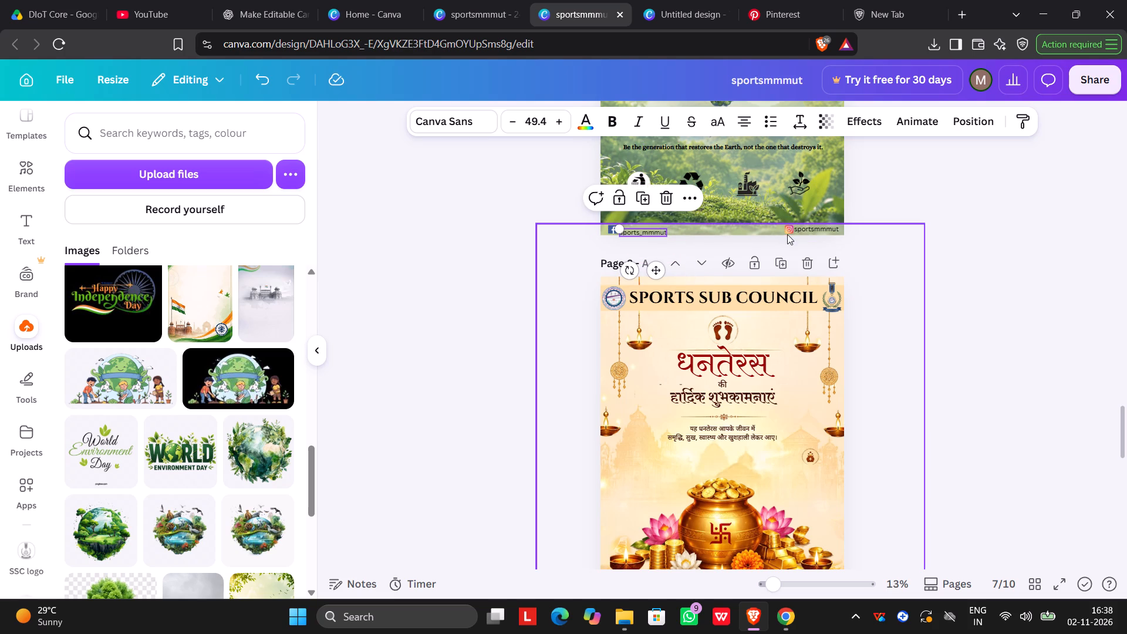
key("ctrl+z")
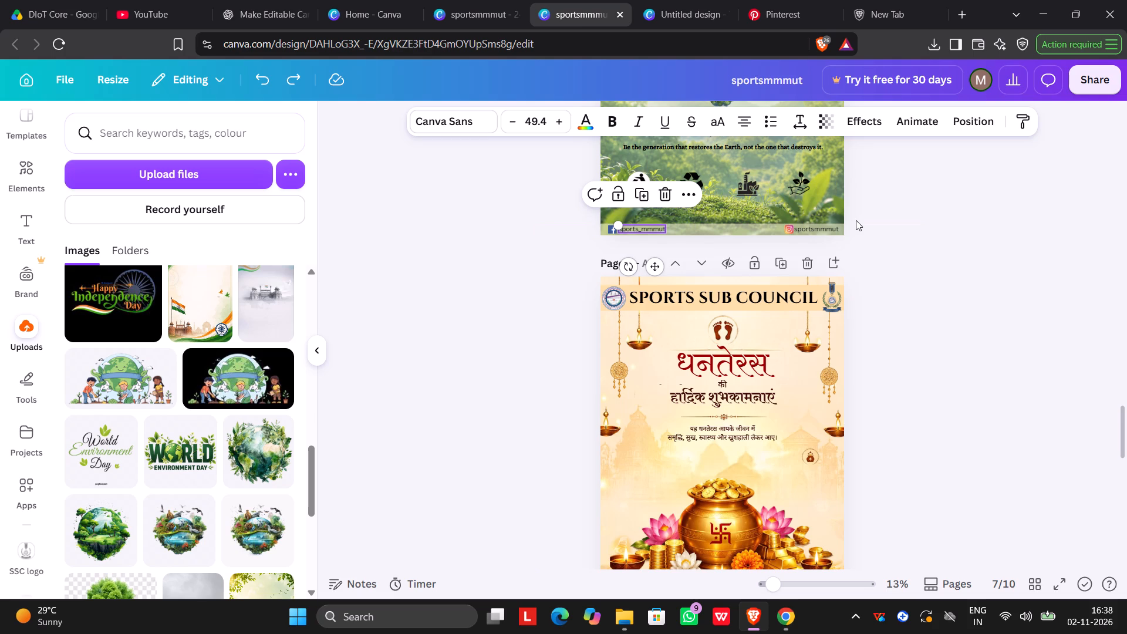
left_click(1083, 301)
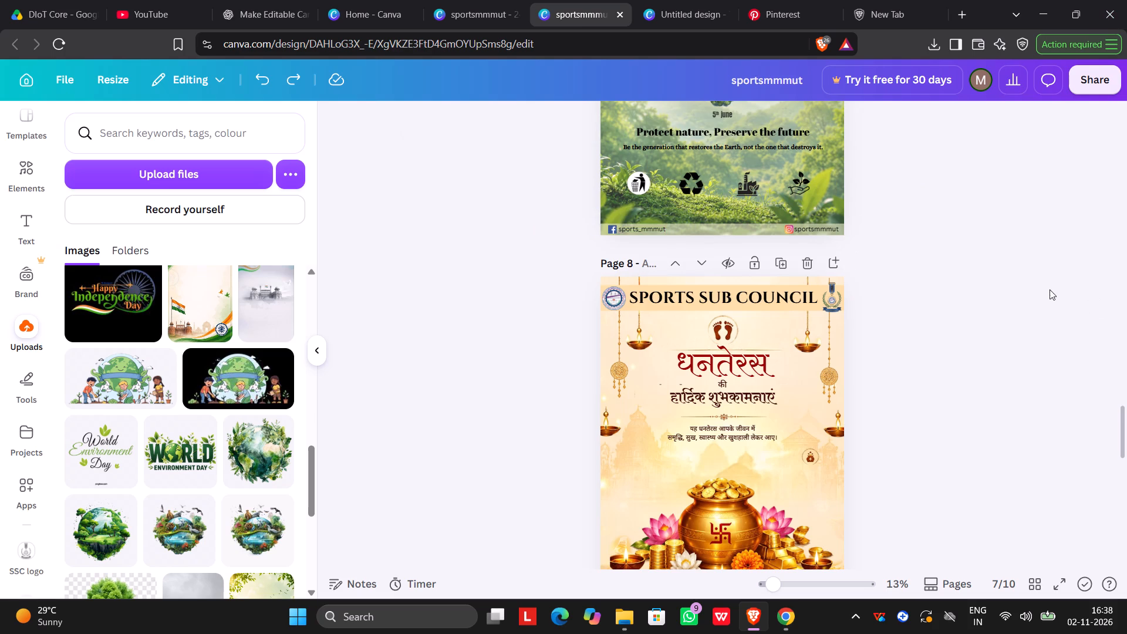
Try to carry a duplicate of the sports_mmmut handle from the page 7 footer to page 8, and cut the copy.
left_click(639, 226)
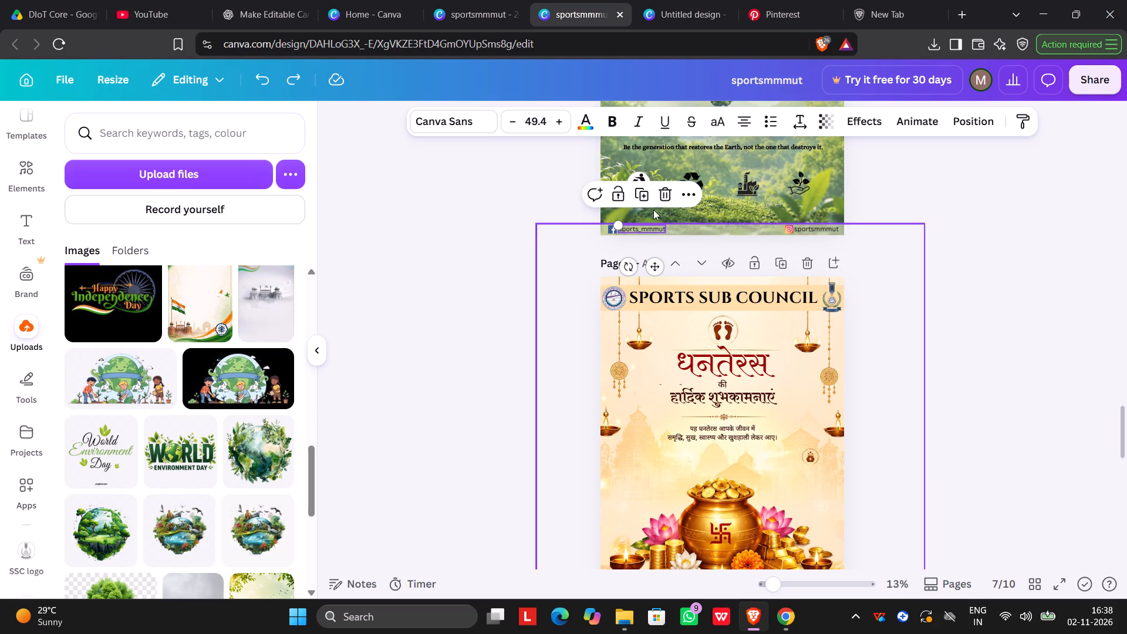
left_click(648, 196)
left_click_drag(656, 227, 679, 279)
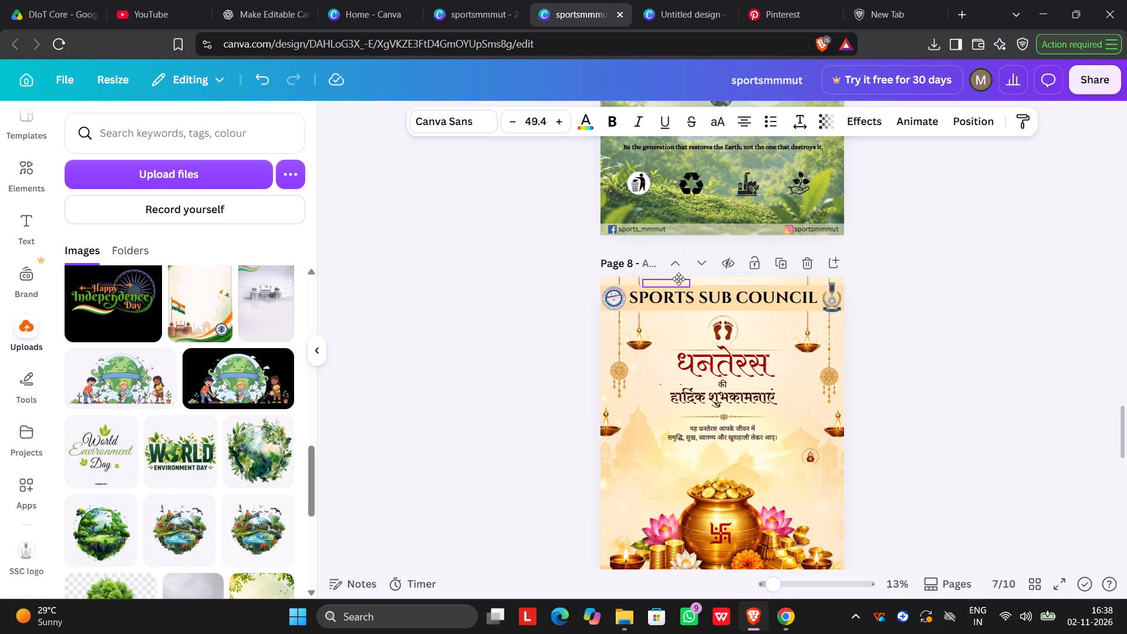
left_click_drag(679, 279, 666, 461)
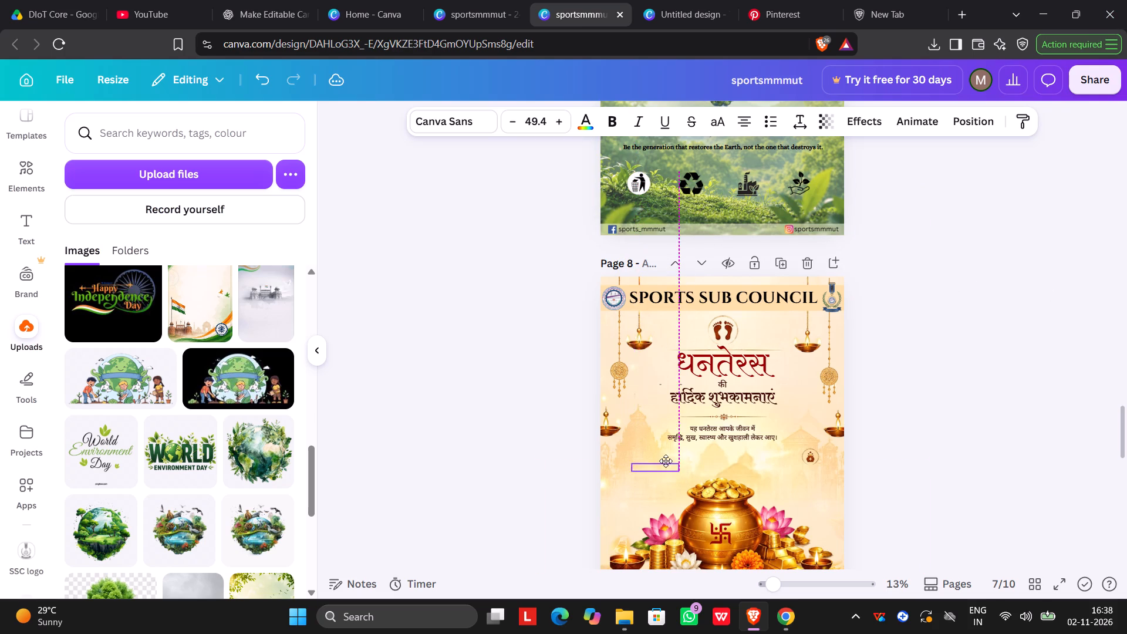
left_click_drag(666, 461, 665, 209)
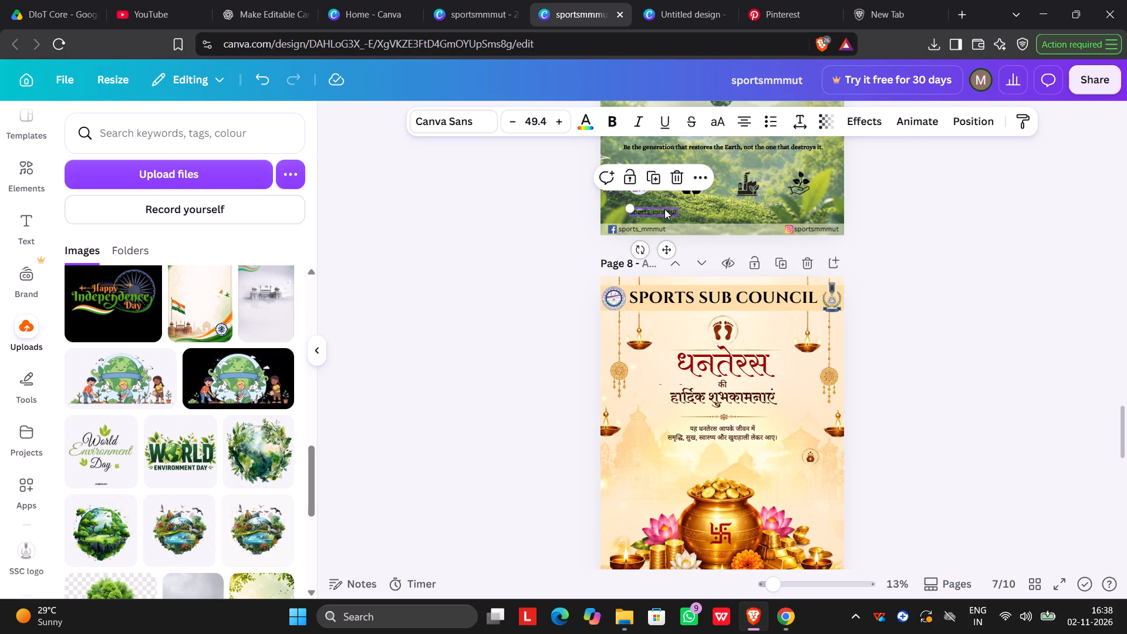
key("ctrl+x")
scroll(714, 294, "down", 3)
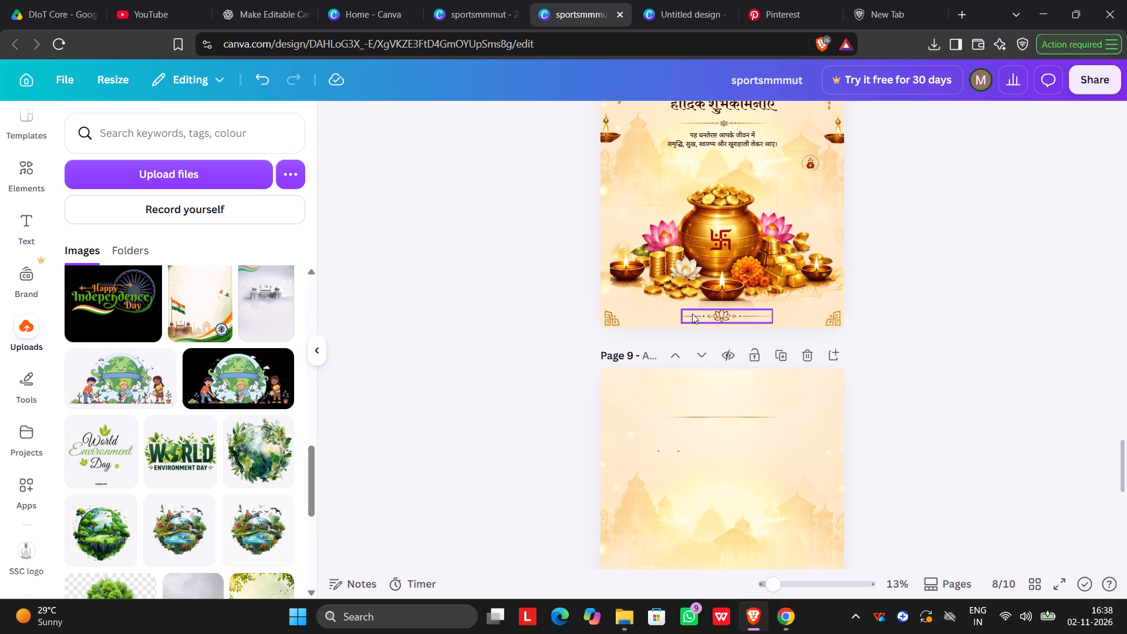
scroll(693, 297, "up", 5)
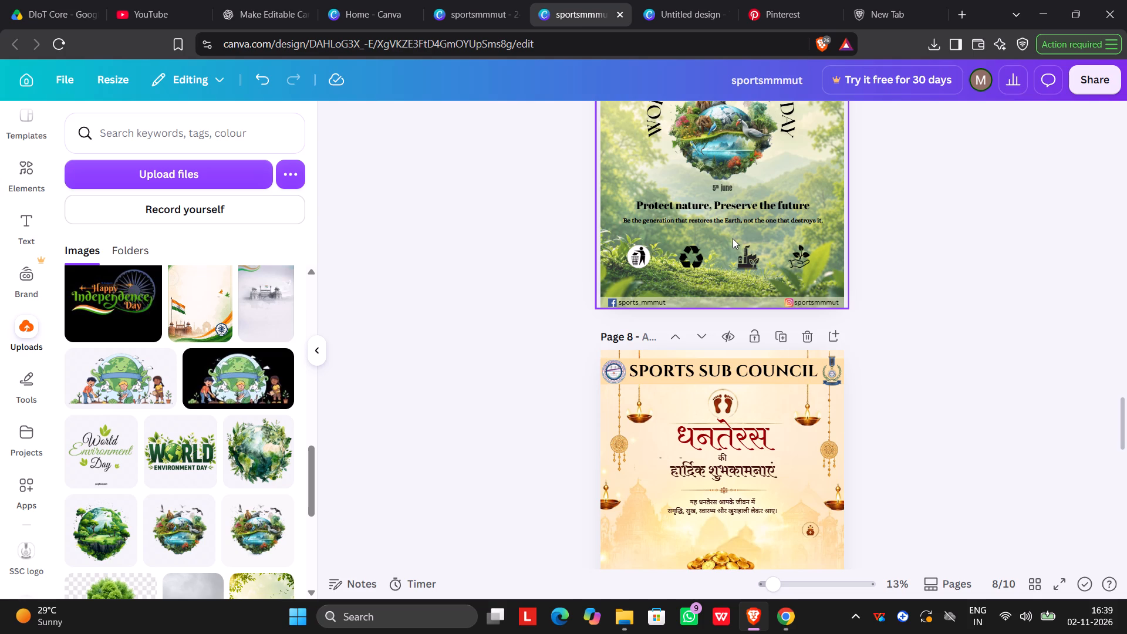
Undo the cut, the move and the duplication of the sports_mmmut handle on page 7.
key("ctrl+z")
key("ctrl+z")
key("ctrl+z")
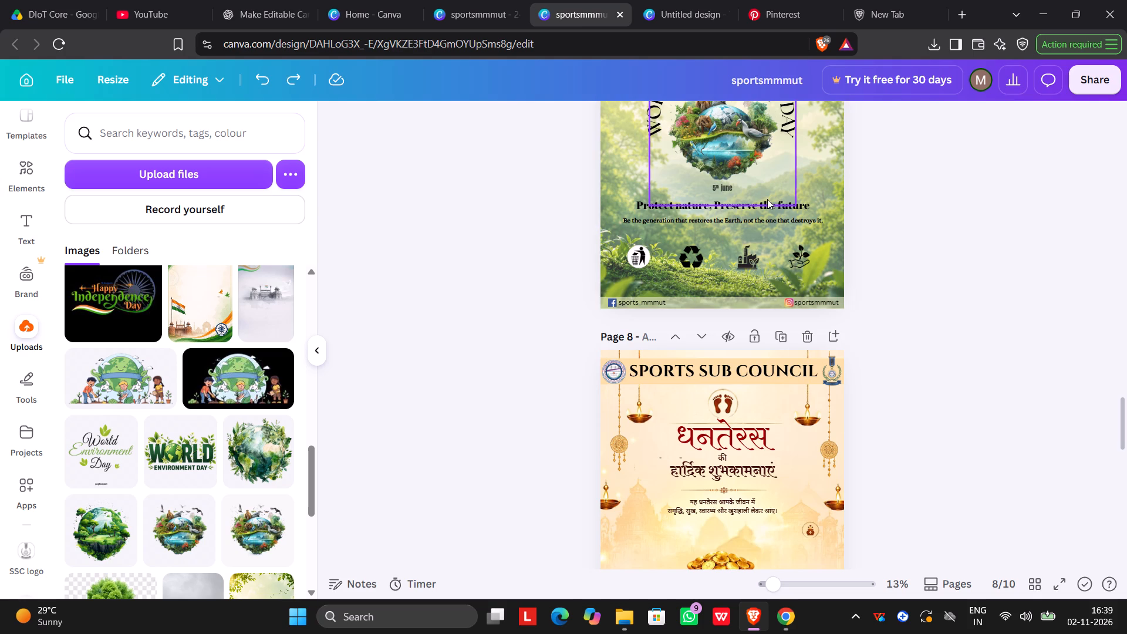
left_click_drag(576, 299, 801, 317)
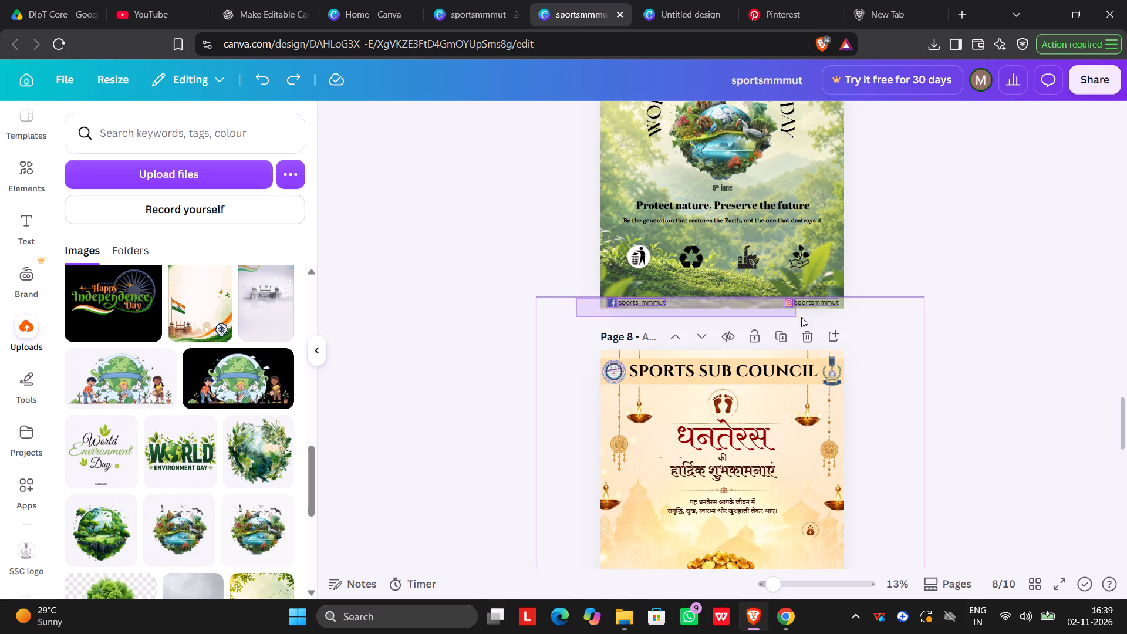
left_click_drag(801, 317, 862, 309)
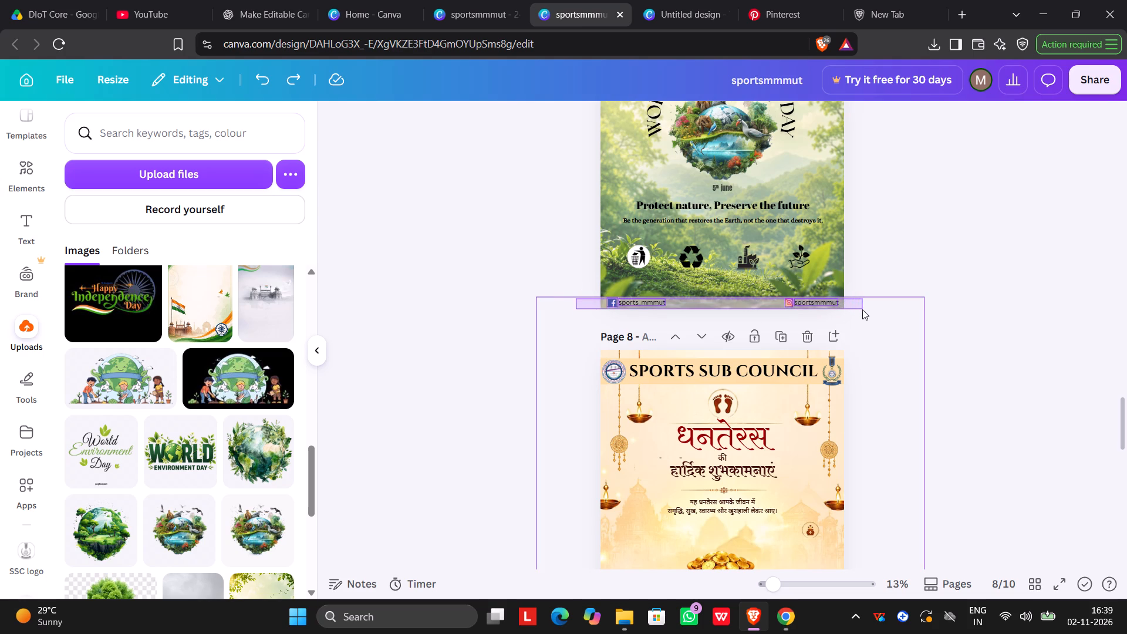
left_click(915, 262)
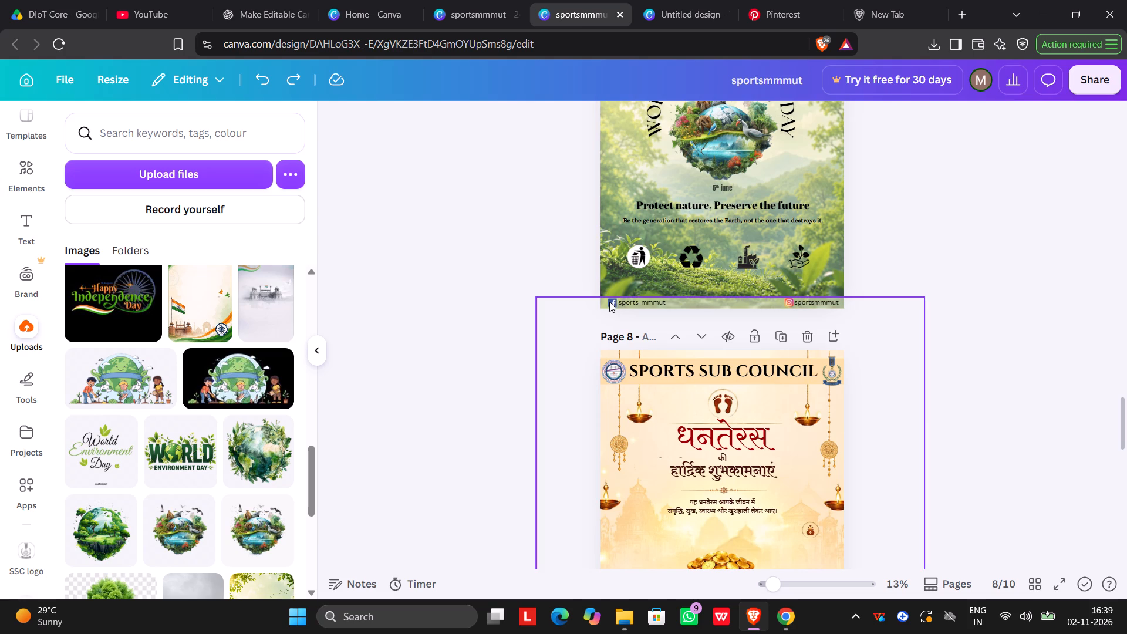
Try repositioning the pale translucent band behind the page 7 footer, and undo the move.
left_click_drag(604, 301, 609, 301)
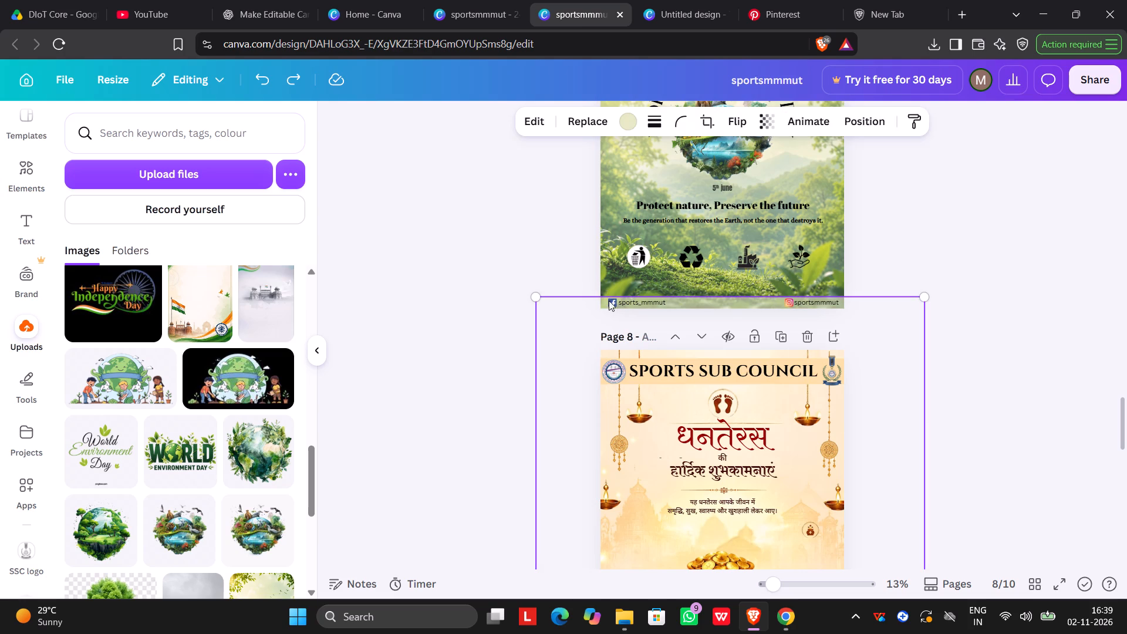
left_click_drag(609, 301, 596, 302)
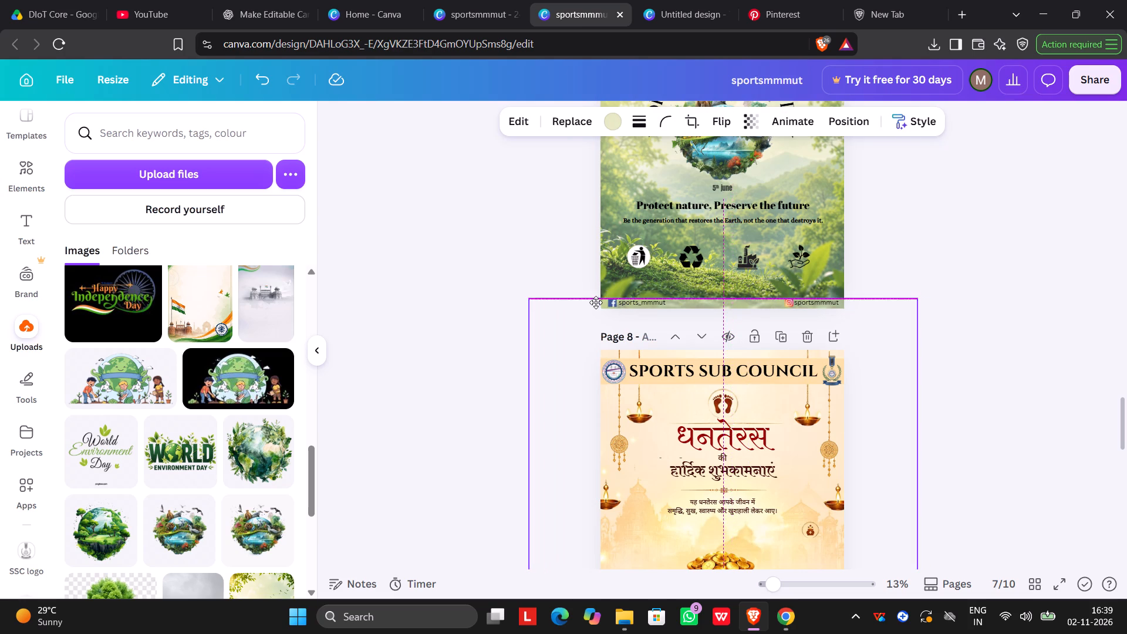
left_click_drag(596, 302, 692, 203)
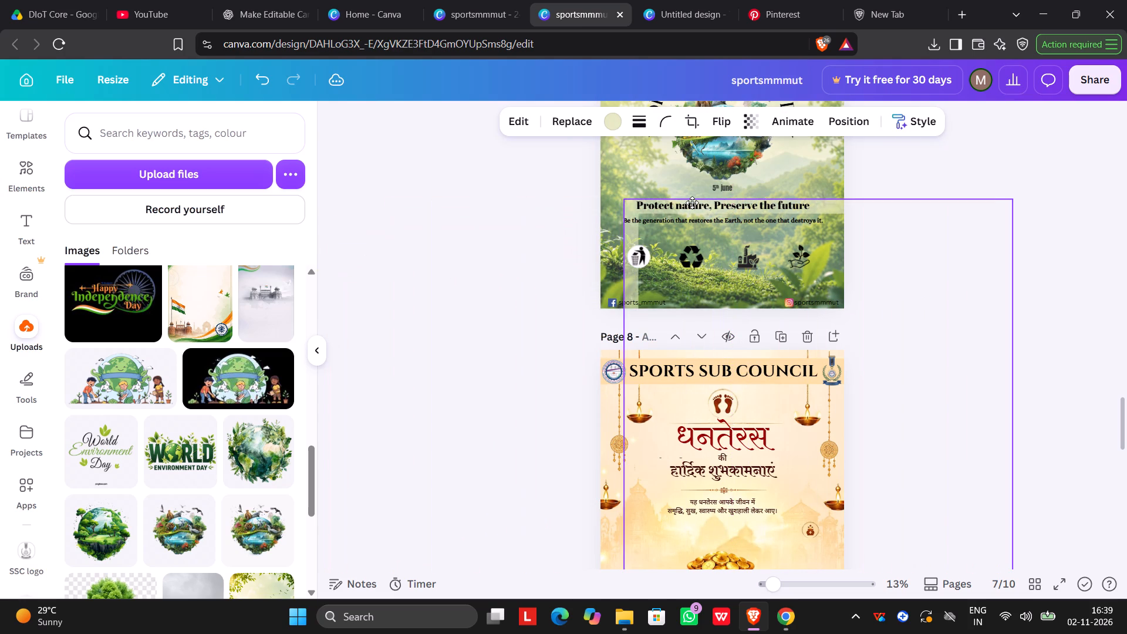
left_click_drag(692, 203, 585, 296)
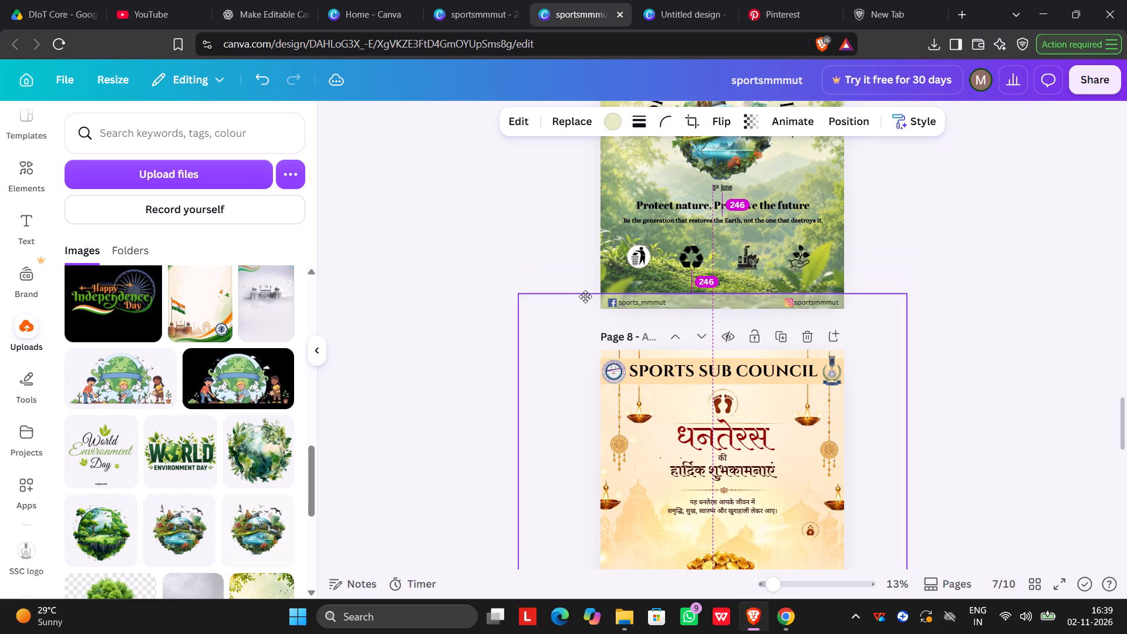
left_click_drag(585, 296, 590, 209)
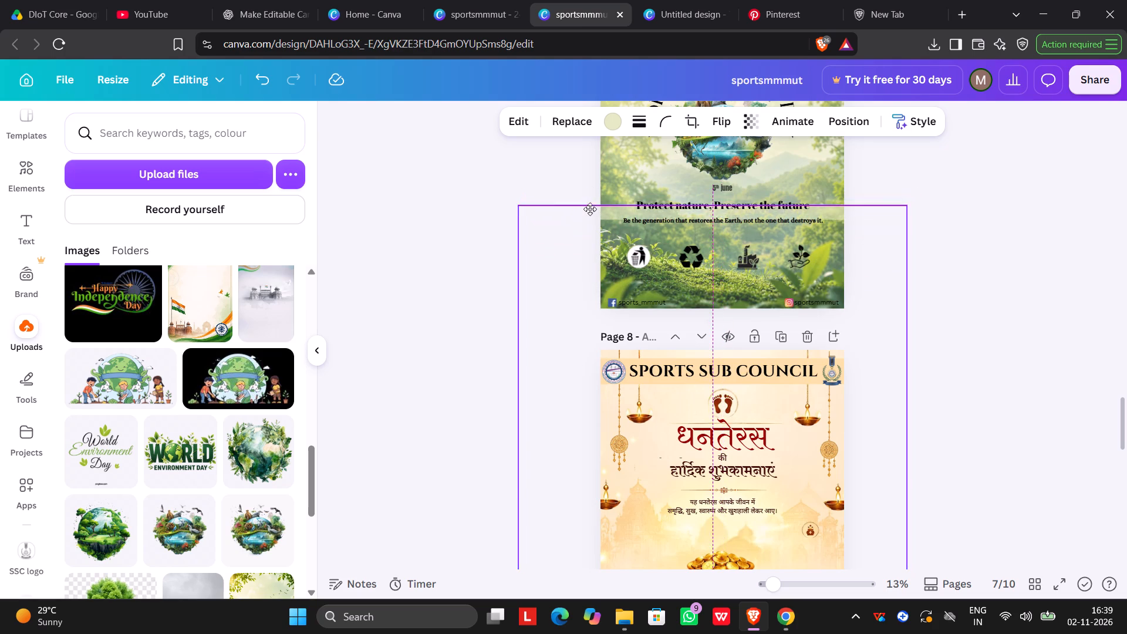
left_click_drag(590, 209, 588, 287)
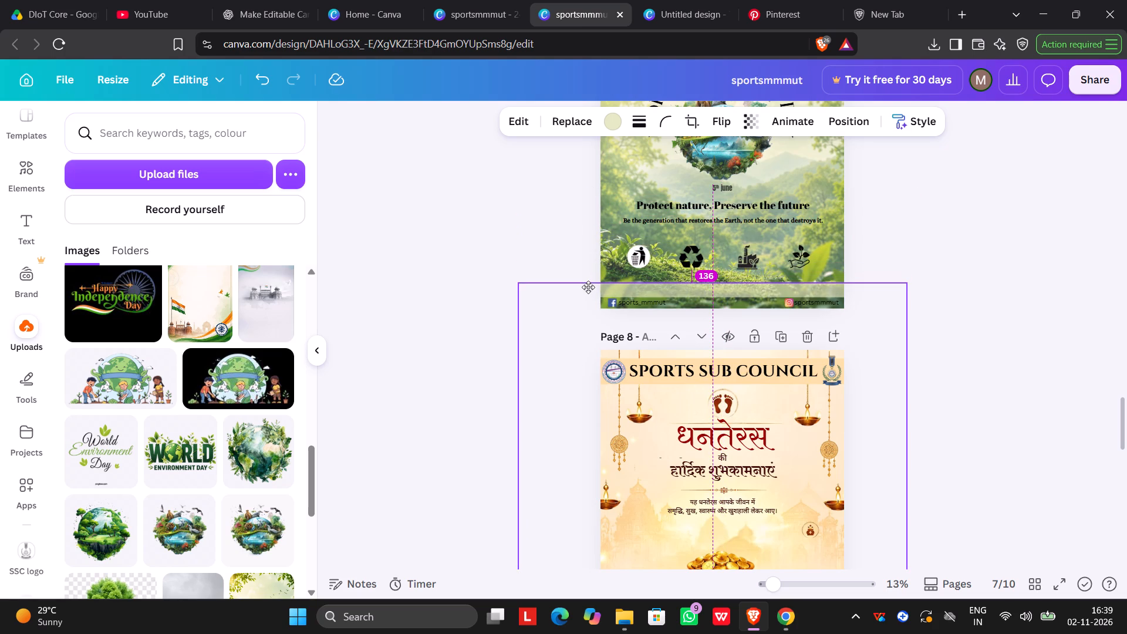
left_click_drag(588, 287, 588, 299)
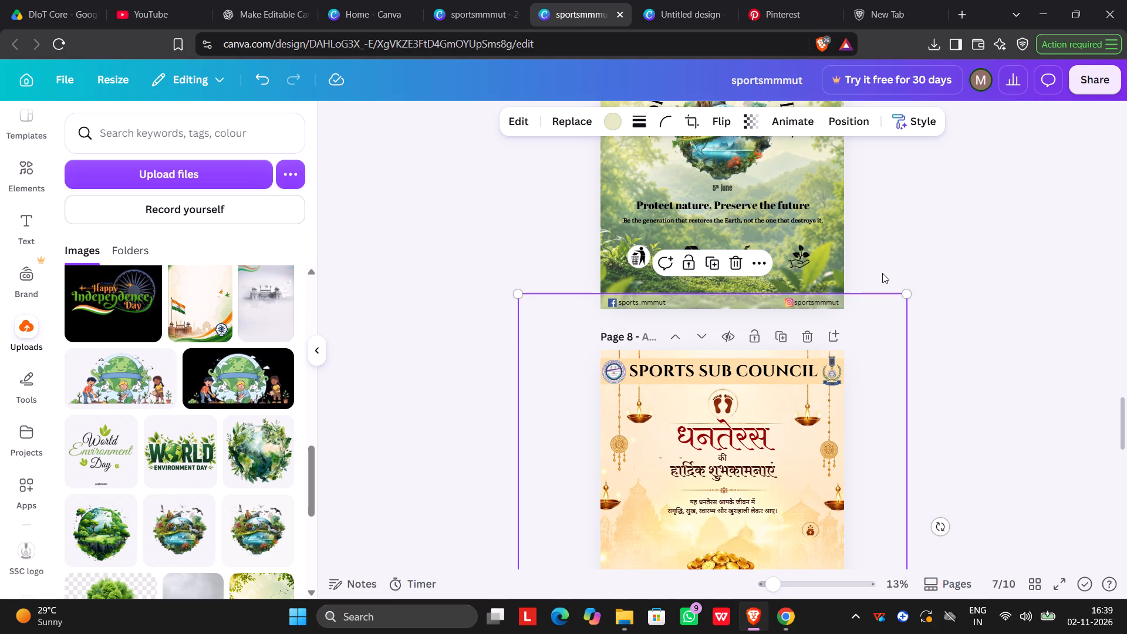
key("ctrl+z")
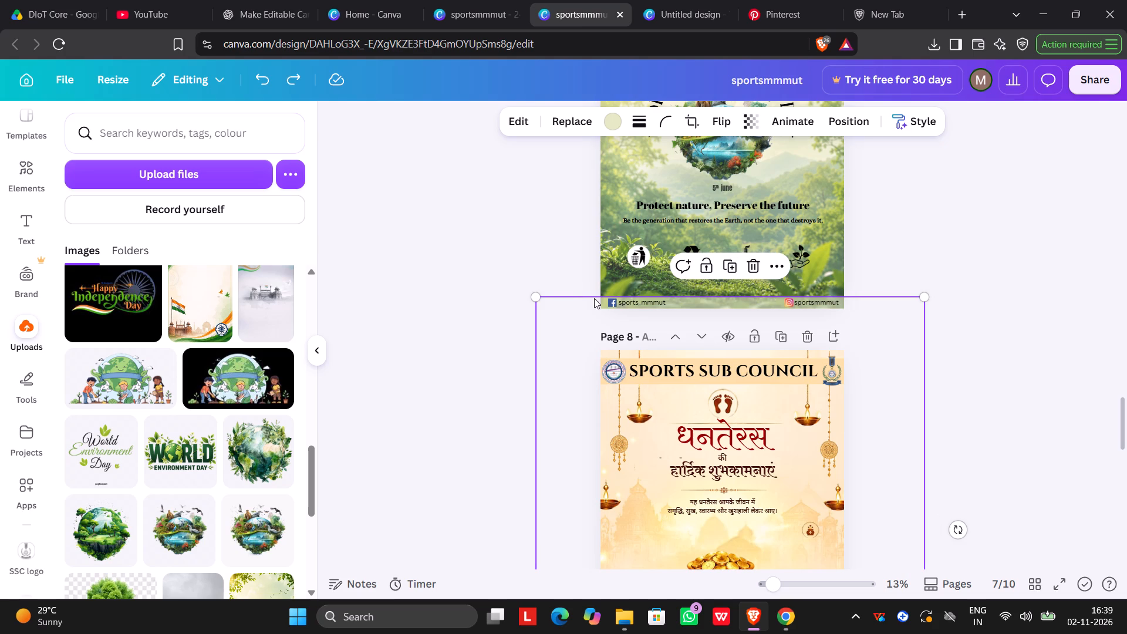
Copy the page 7 footer's social handles, icons and pale band together, and go to the bottom of the Dhanteras poster on page 8.
left_click(564, 279)
left_click_drag(573, 303, 722, 317)
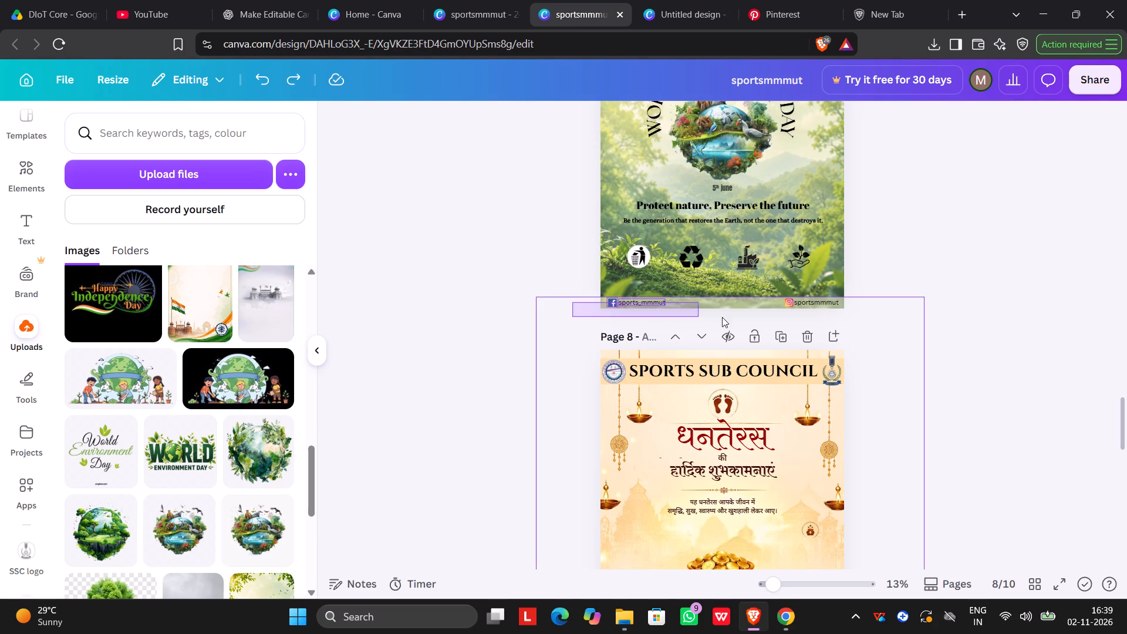
left_click_drag(722, 317, 866, 315)
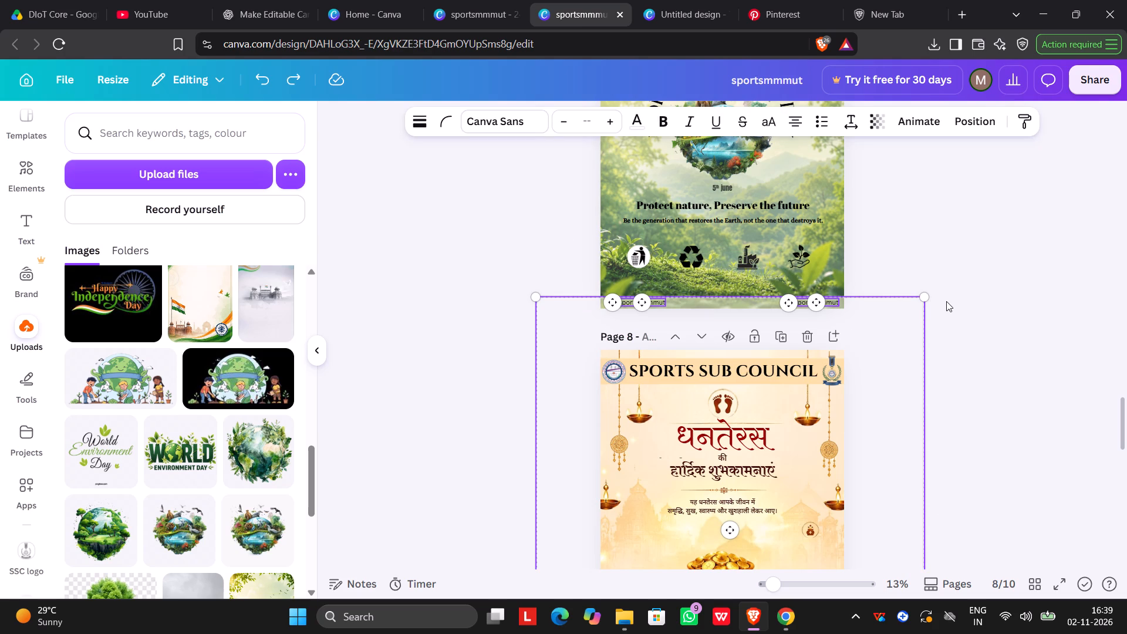
key("ctrl+c")
scroll(855, 335, "down", 6)
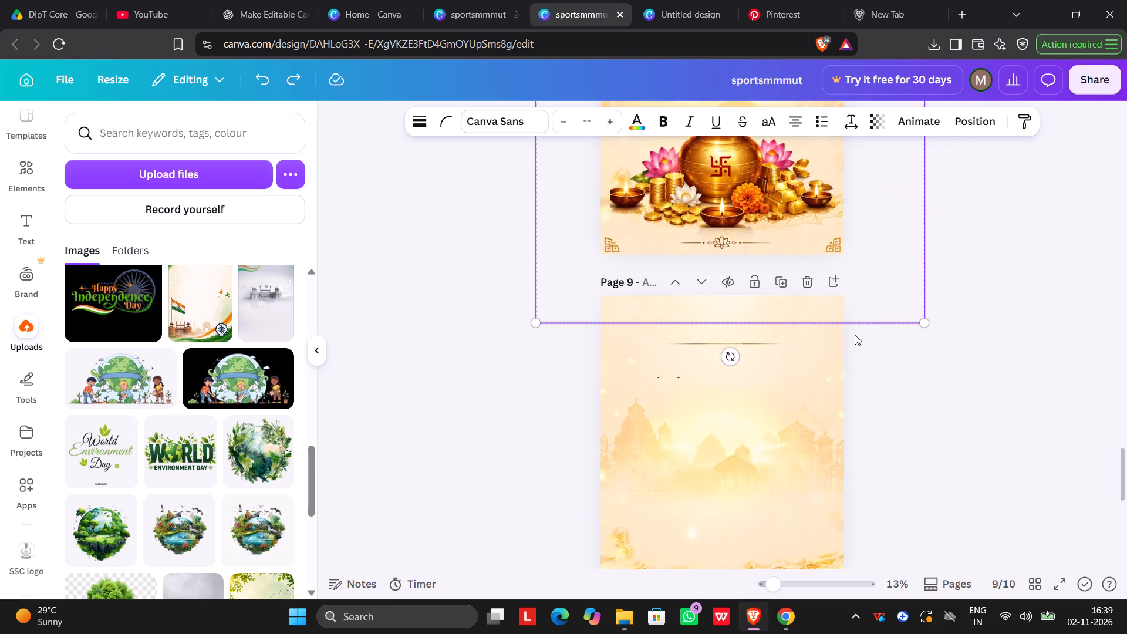
left_click(798, 235)
scroll(865, 231, "up", 1)
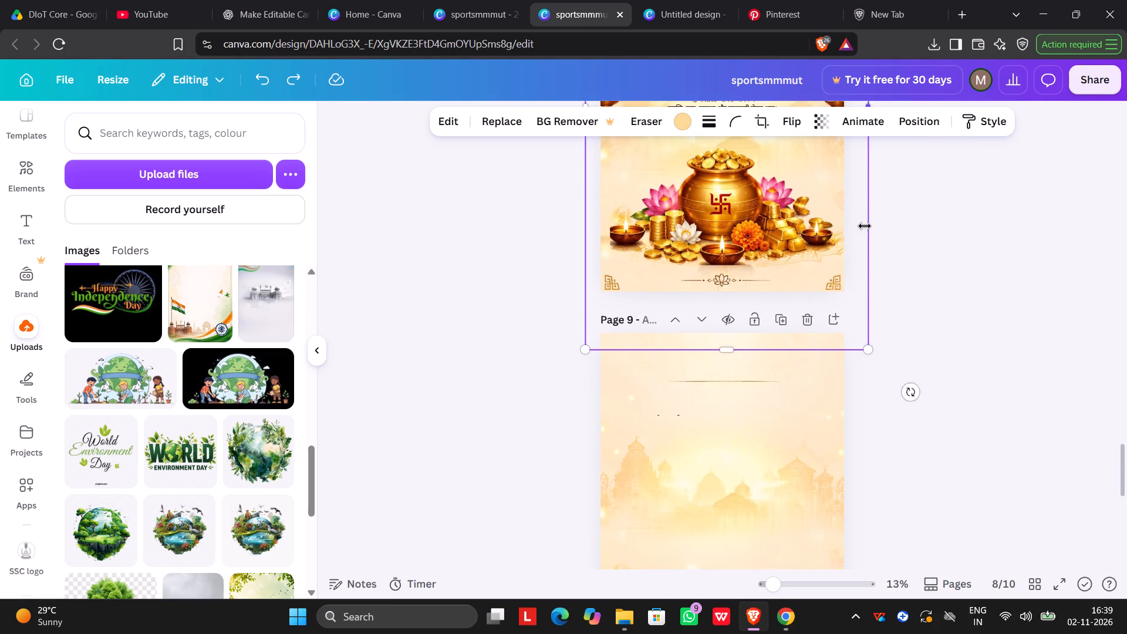
Paste the copied footer of social handles, icons and pale band onto the bottom of the Dhanteras poster on page 8.
scroll(824, 263, "up", 3)
scroll(809, 288, "down", 2)
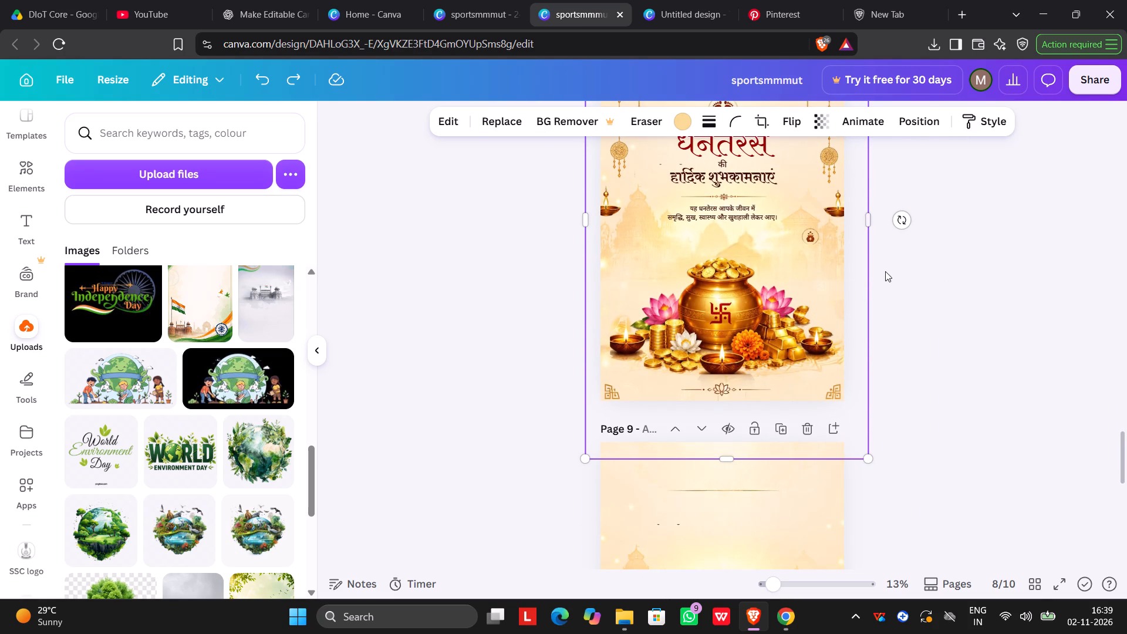
left_click(927, 274)
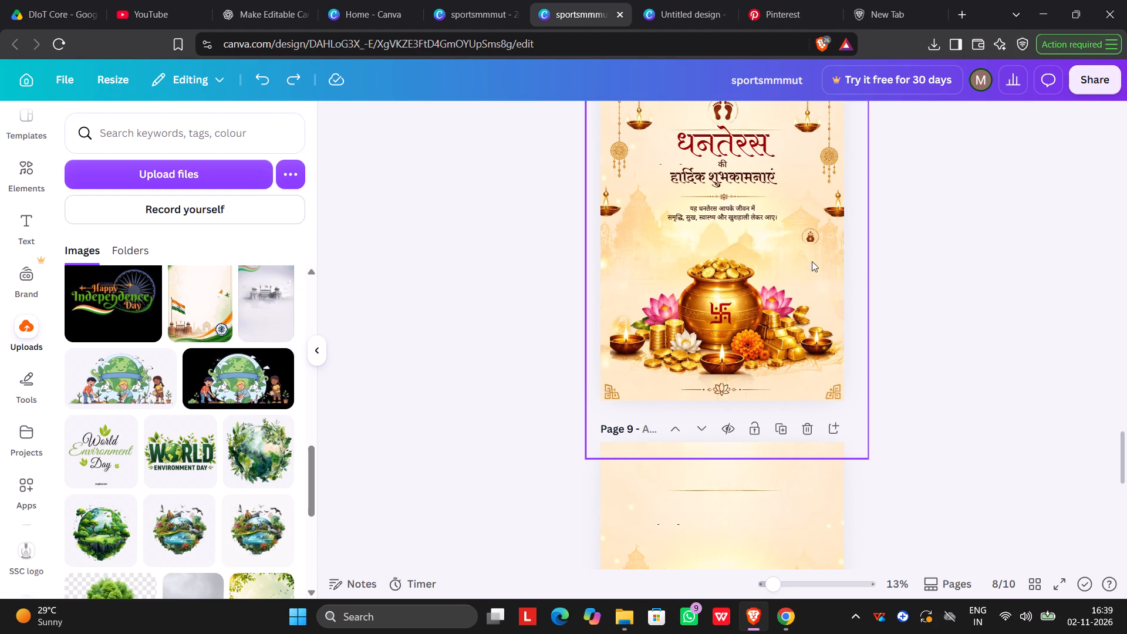
left_click(919, 272)
left_click(824, 249)
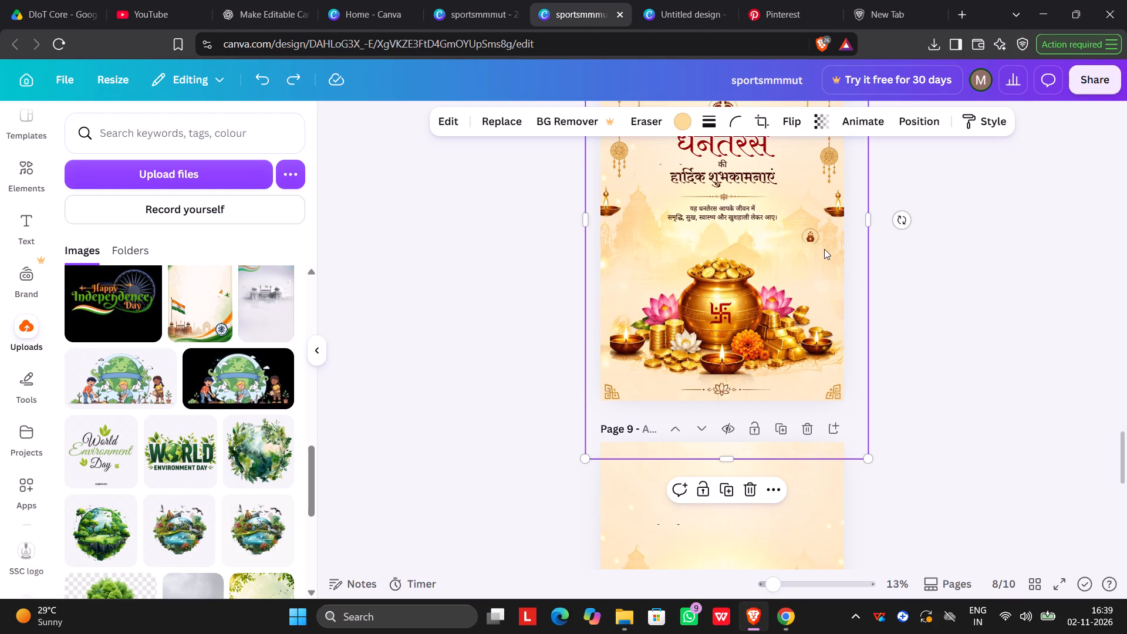
key("ctrl+v")
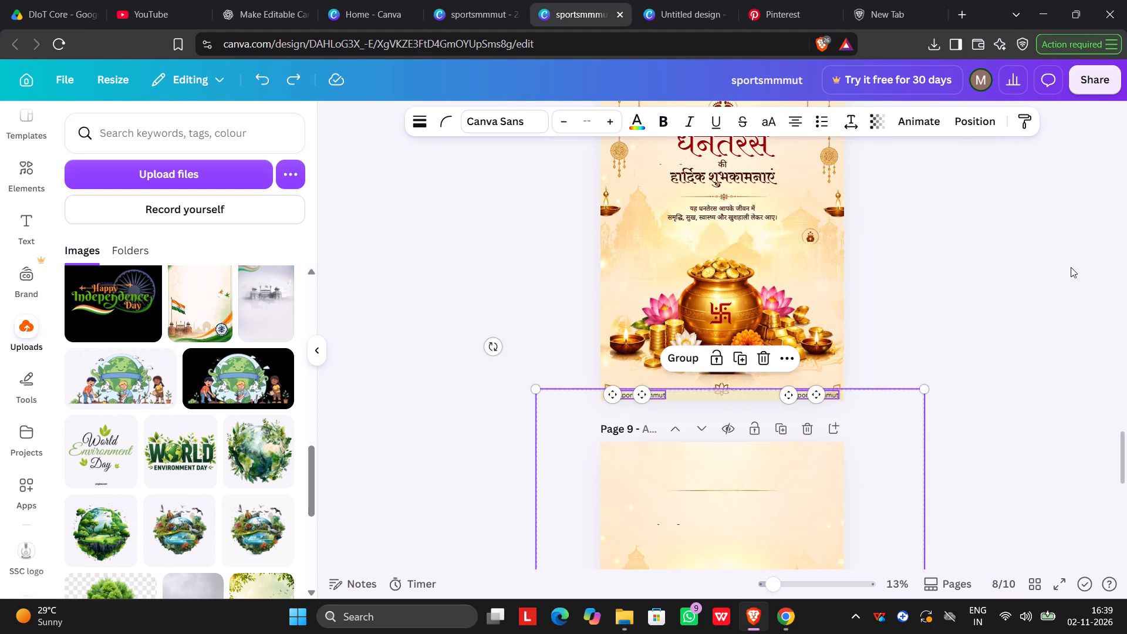
left_click(996, 275)
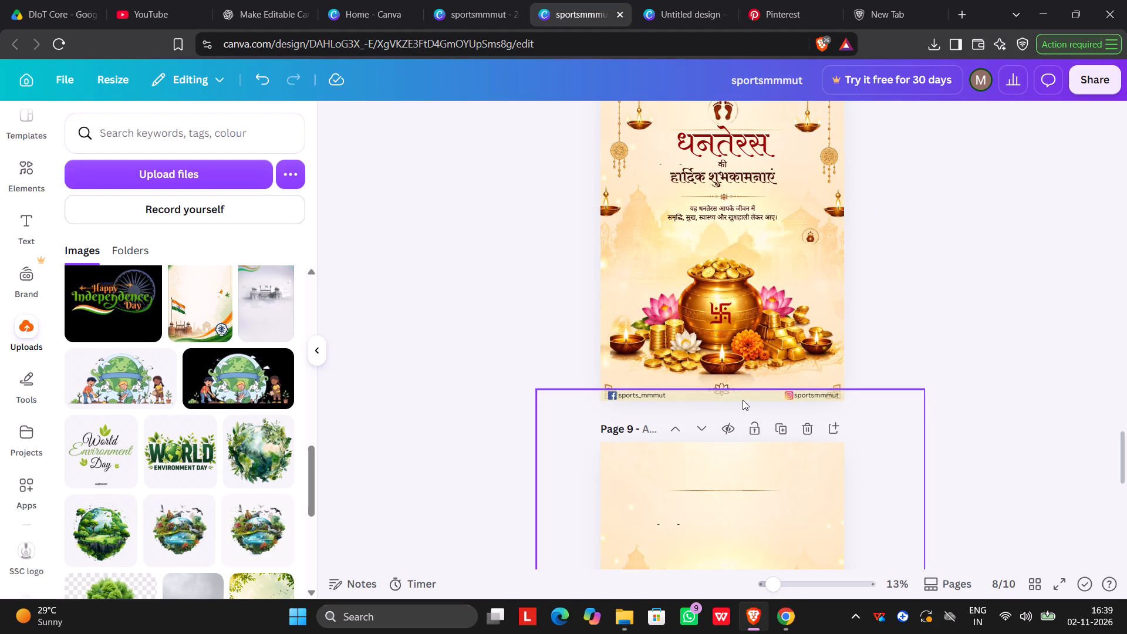
Delete the pale translucent band behind the pasted footer on page 8.
left_click(743, 399)
left_click(757, 362)
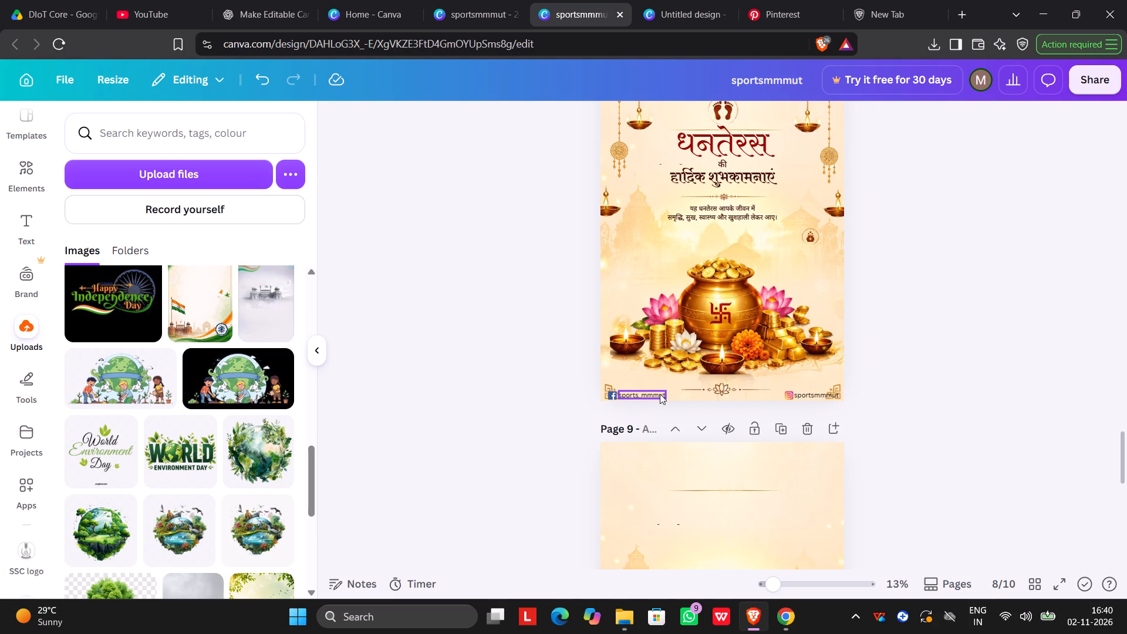
Move the lotus divider from the bottom centre of page 8 to the open area above the pot's left side.
left_click_drag(723, 385, 684, 294)
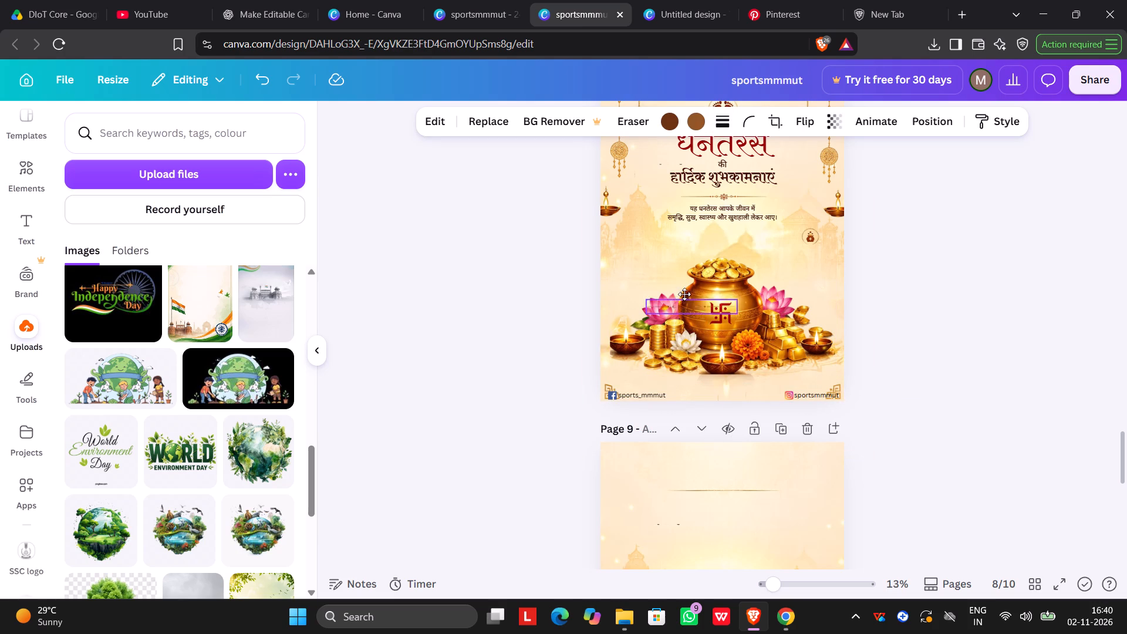
left_click_drag(684, 294, 652, 255)
Shift the Facebook icon and its sports_mmmut handle inward on page 8, clear of the bottom-left corner ornament, and keep them close together.
left_click_drag(637, 396, 657, 393)
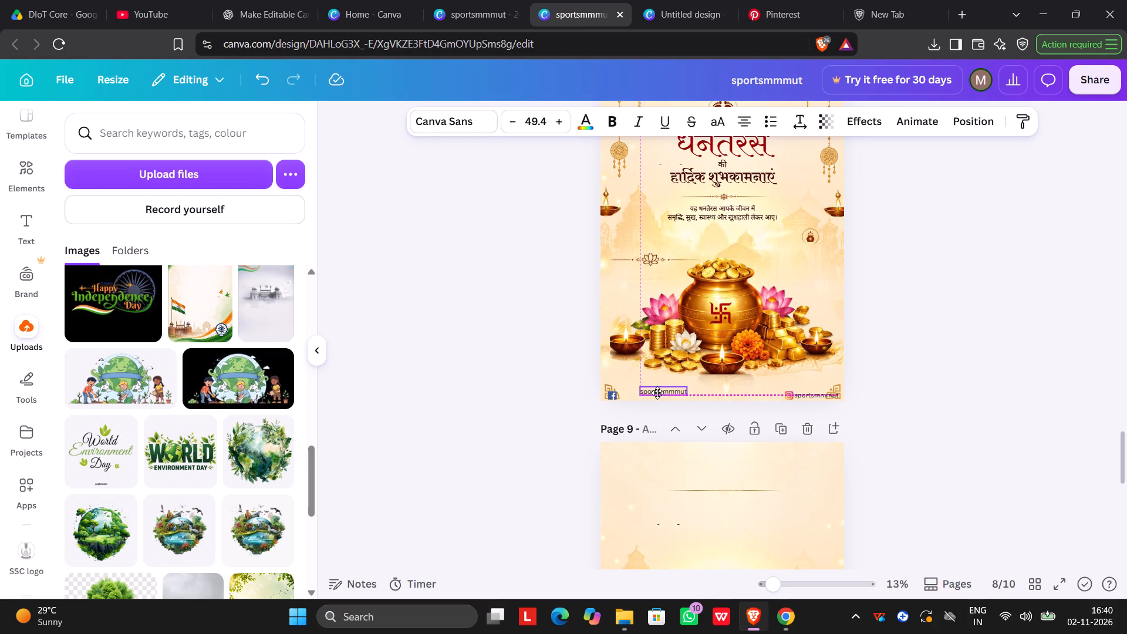
left_click_drag(657, 393, 657, 396)
left_click_drag(615, 397, 626, 396)
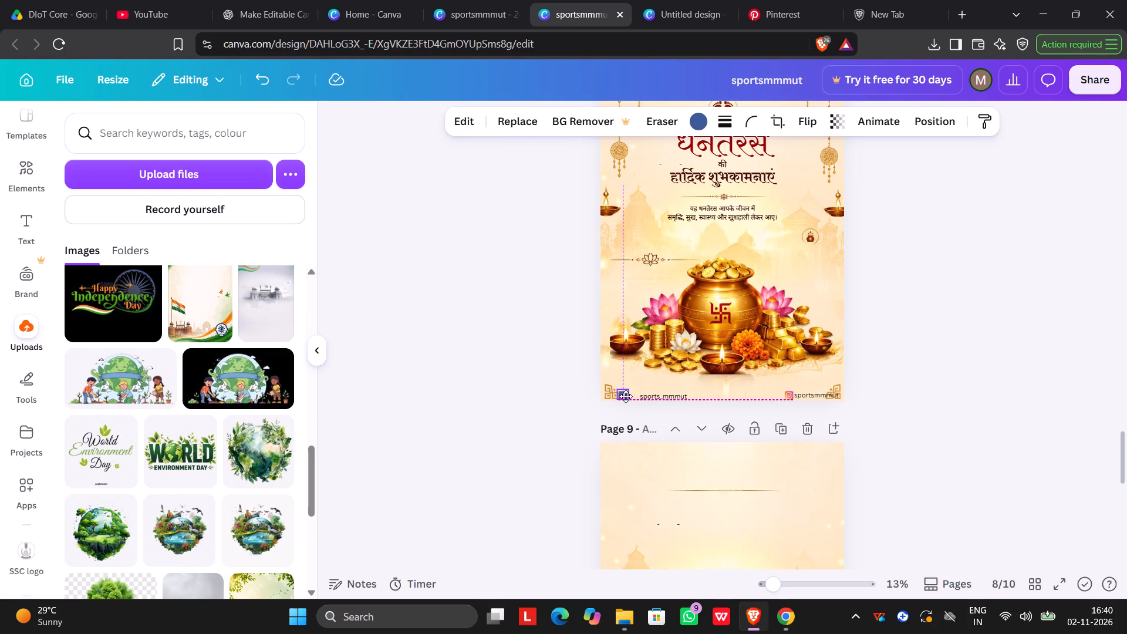
left_click_drag(626, 396, 629, 396)
left_click_drag(658, 399, 649, 398)
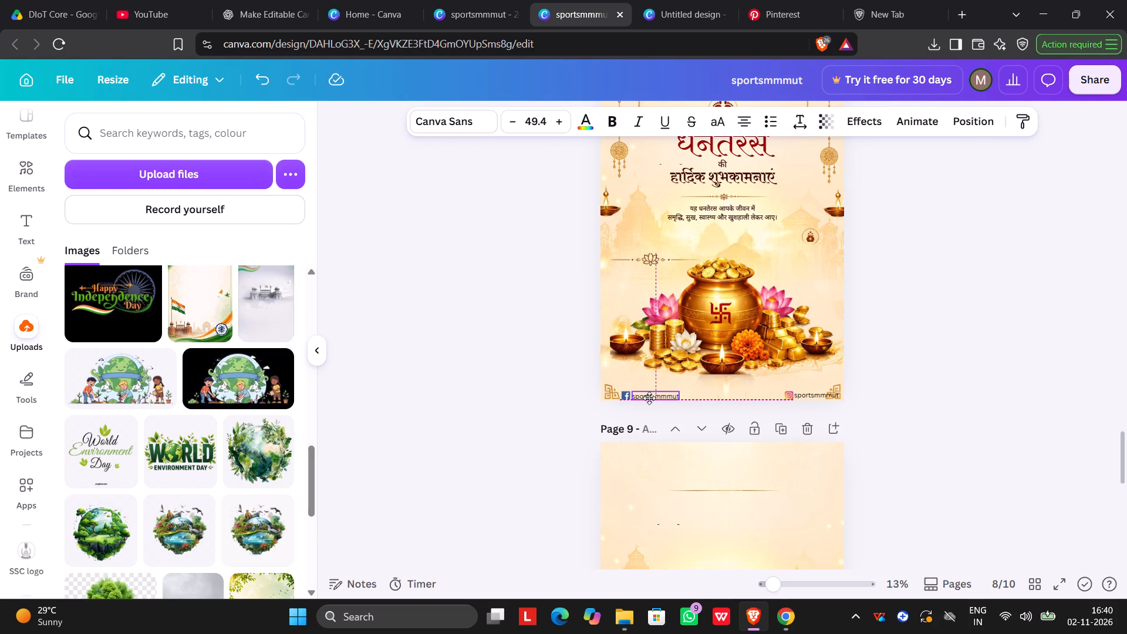
left_click_drag(649, 398, 650, 398)
Shift the Instagram icon and its sportsmmmut handle inward on page 8, clear of the bottom-right corner ornament.
left_click(878, 362)
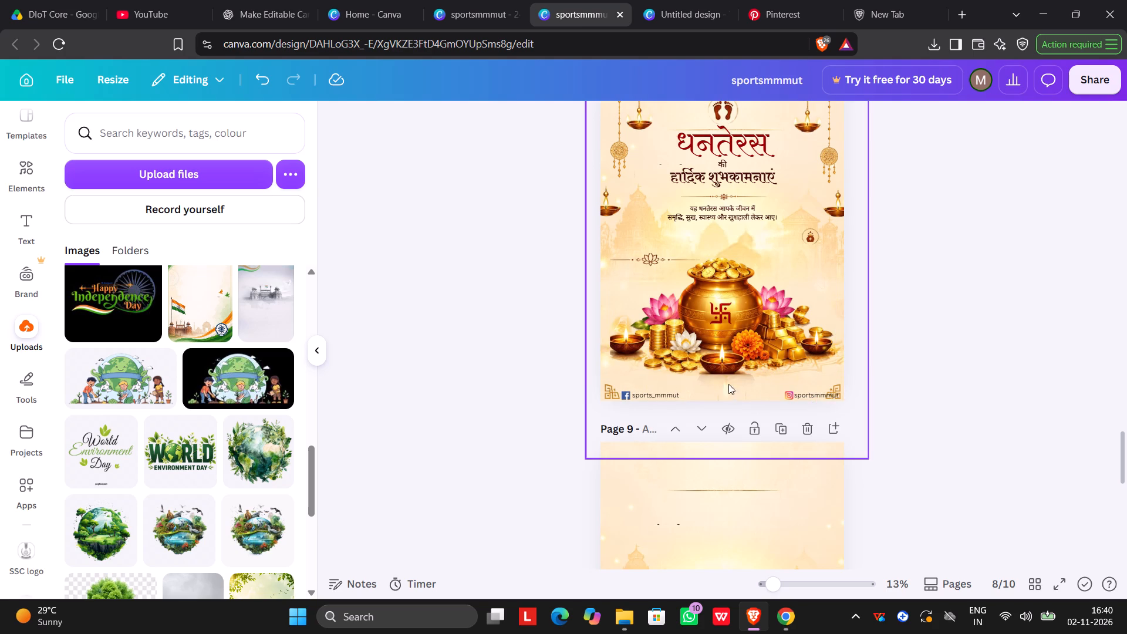
left_click_drag(789, 395, 785, 397)
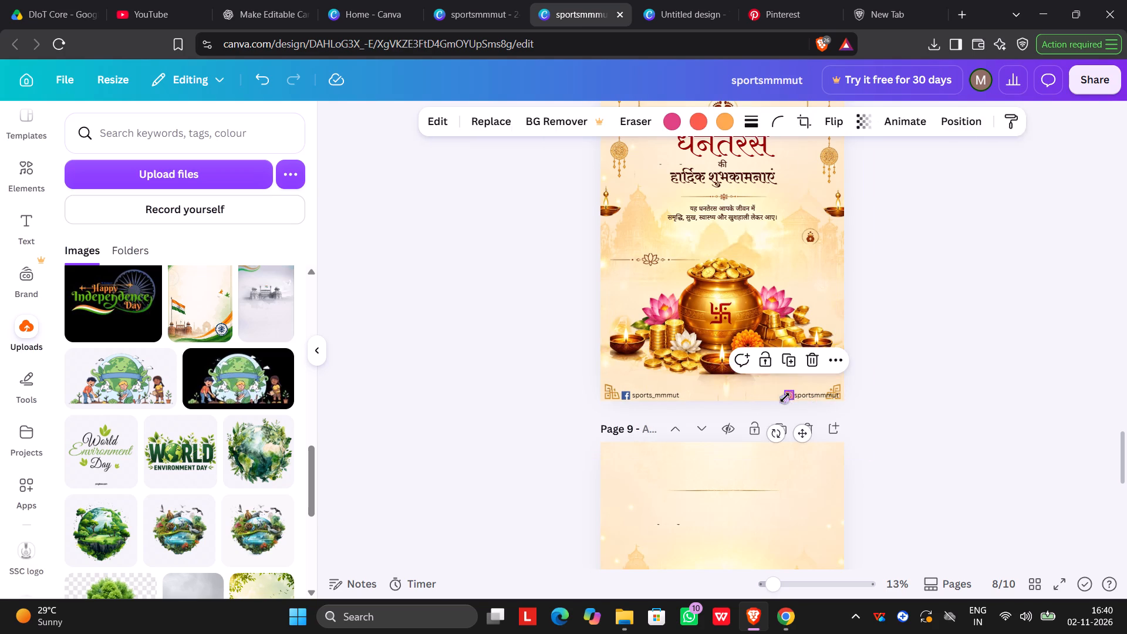
left_click_drag(785, 397, 775, 397)
left_click_drag(804, 395, 792, 396)
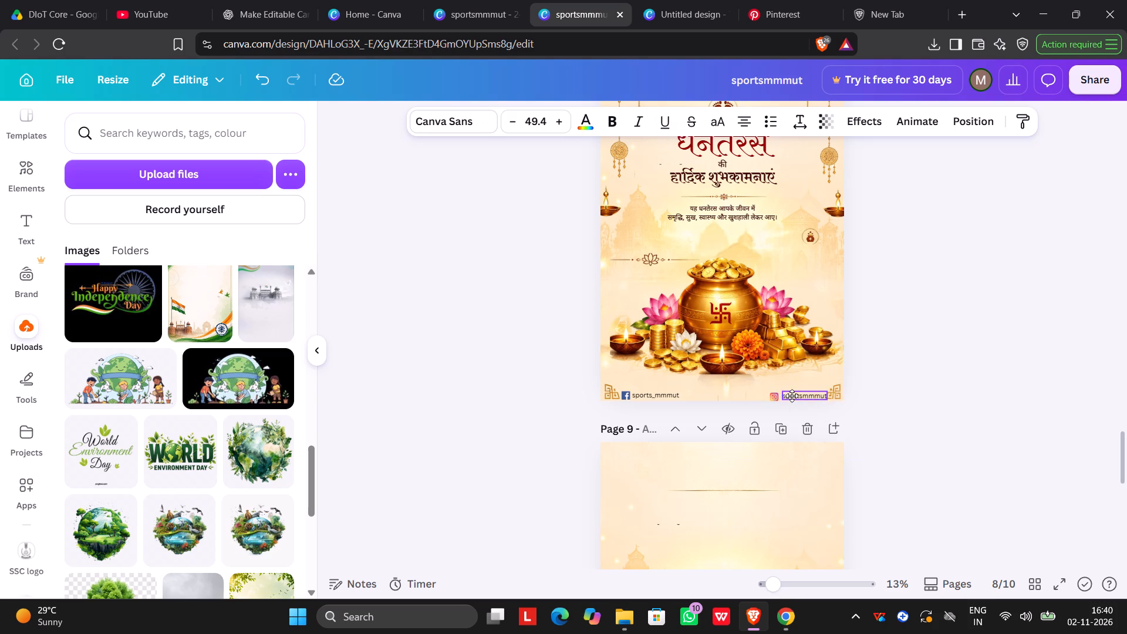
left_click_drag(792, 396, 789, 397)
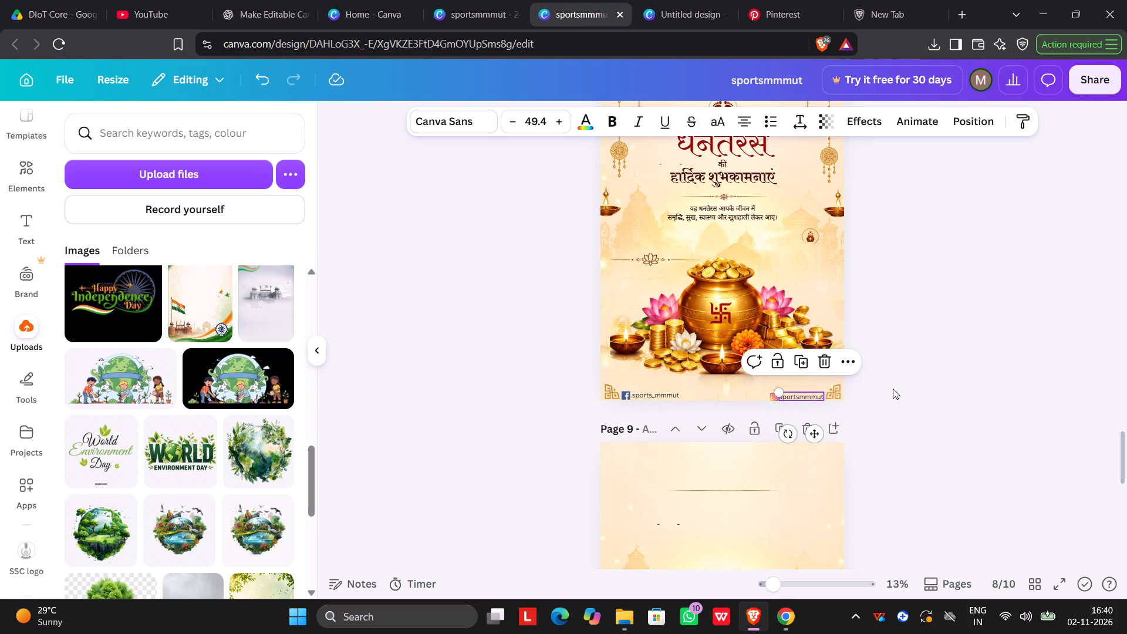
left_click(893, 389)
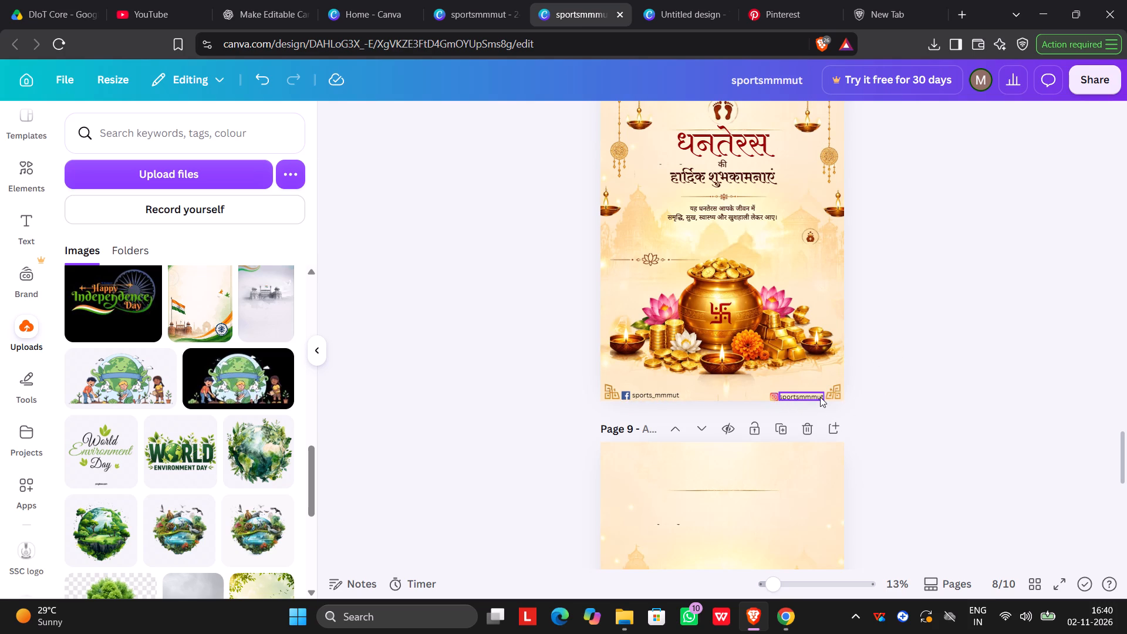
Nudge the sportsmmmut handle slightly up and to the right so it sits neatly beside the Instagram icon.
left_click(820, 397)
key("Up")
key("Up")
key("Up")
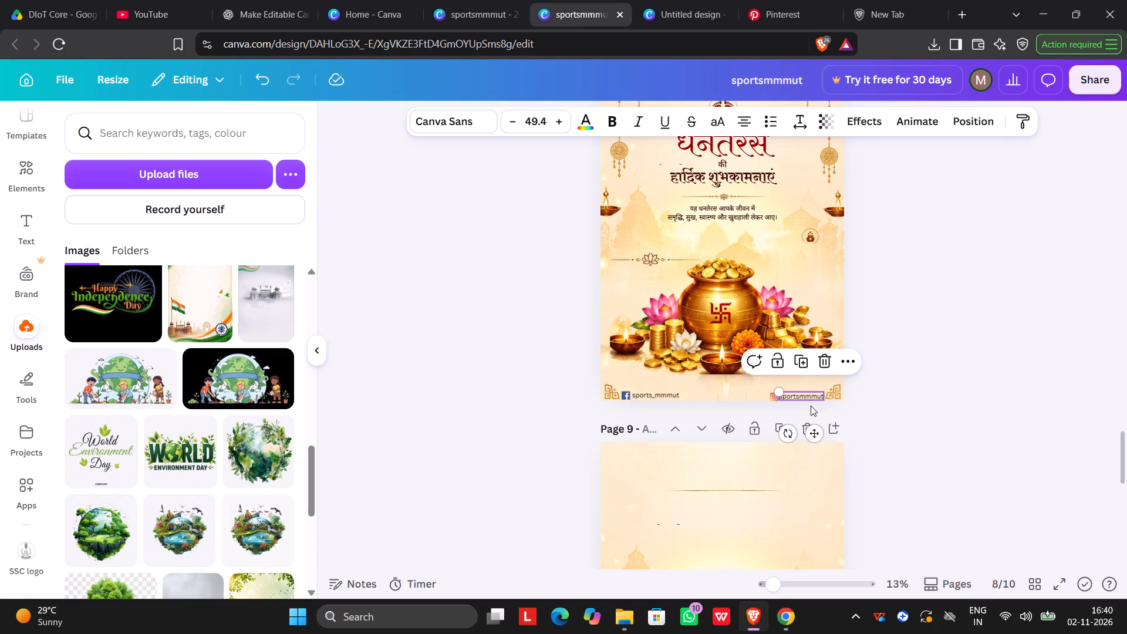
left_click(780, 415)
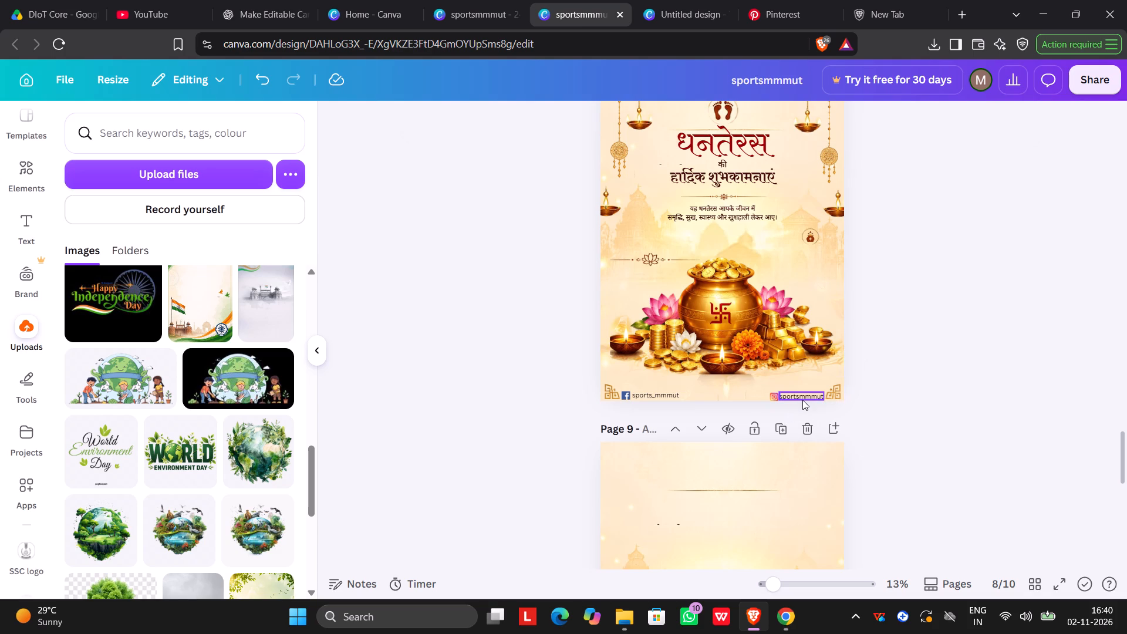
left_click(802, 400)
key("Right")
key("Right")
key("Right")
key("Right")
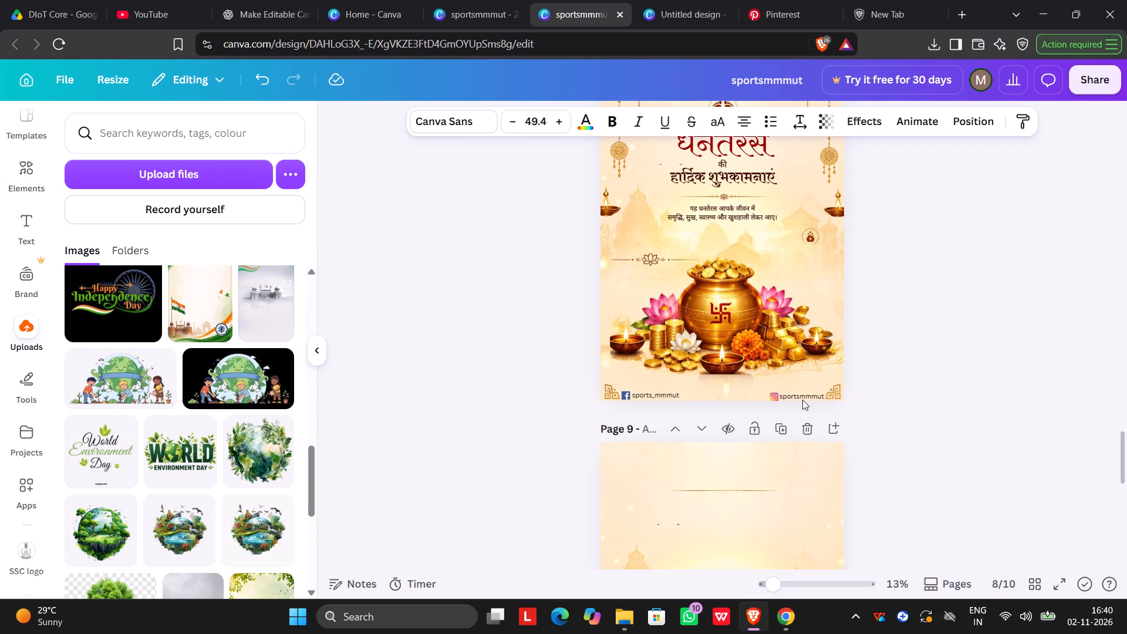
key("Right")
key("Right")
key("Right")
key("Right")
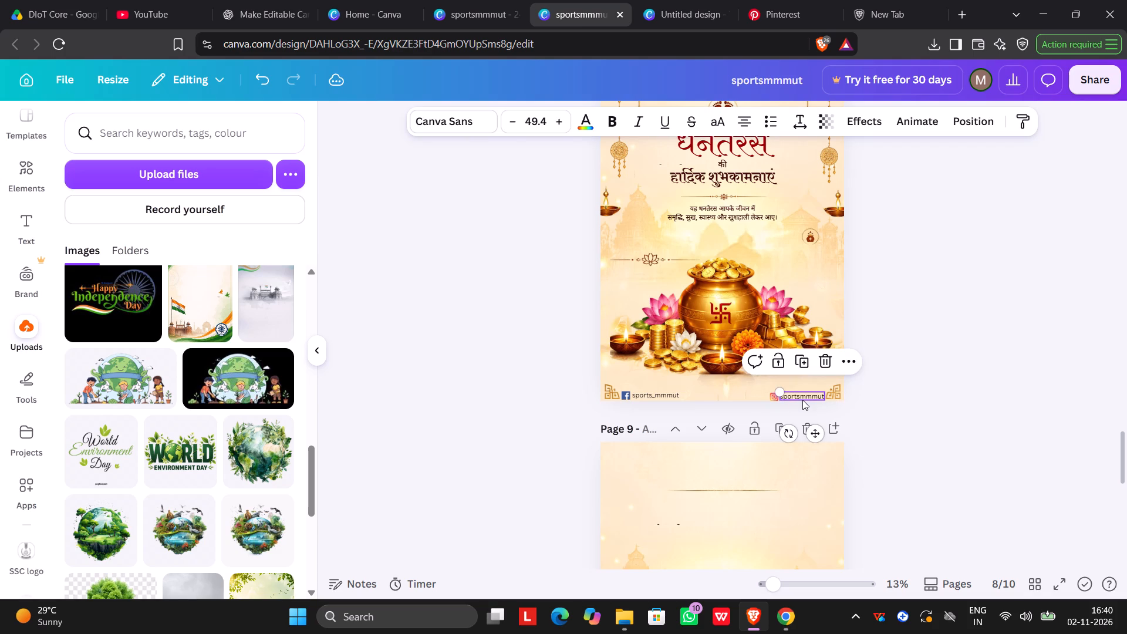
left_click(1087, 383)
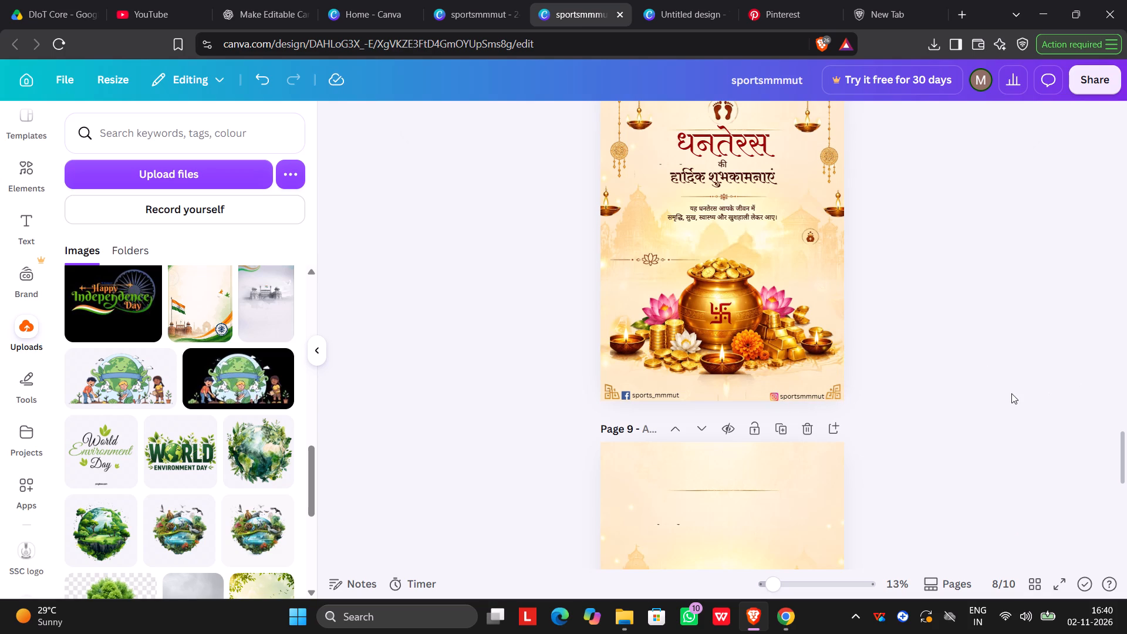
Shrink the bottom-left corner ornament on page 8 and set it into the poster's corner beside the Facebook icon.
scroll(957, 308, "down", 1)
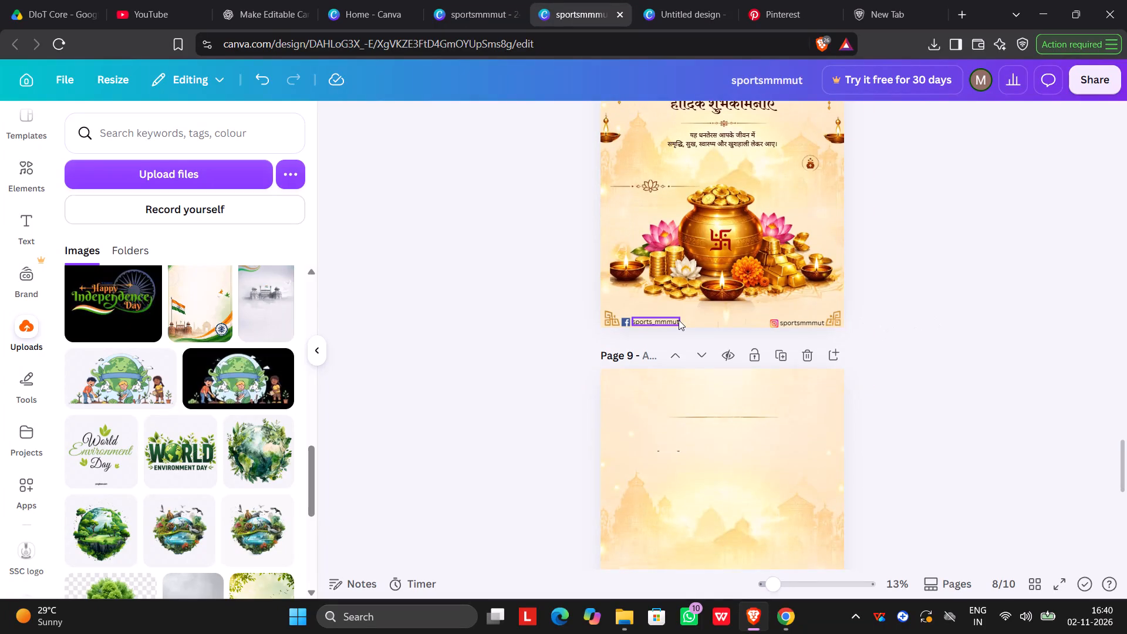
left_click(612, 316)
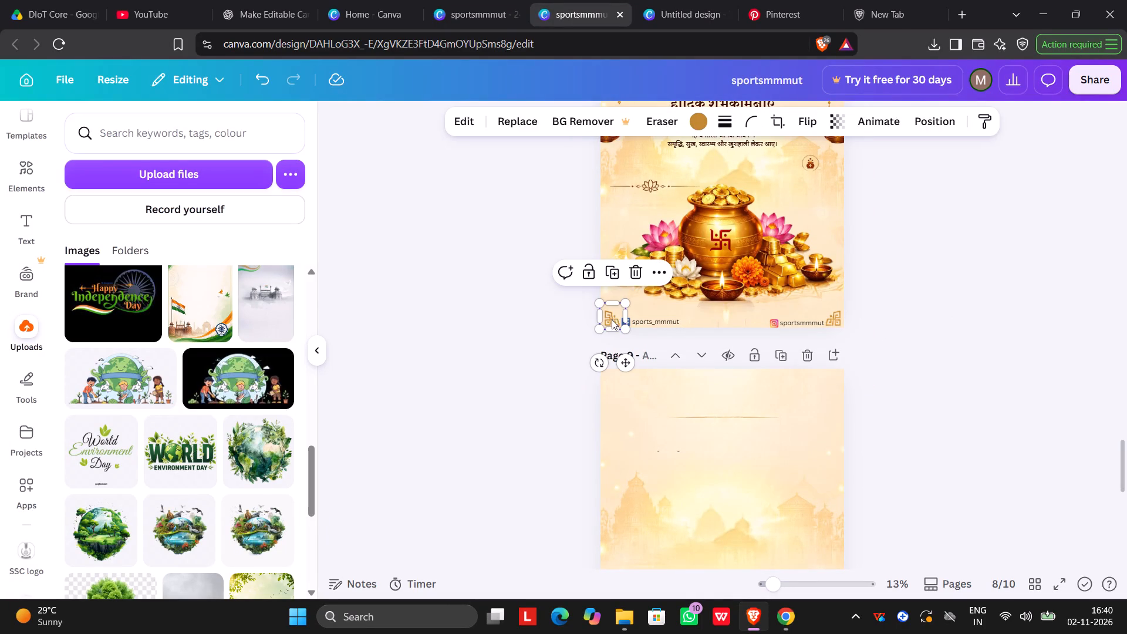
left_click_drag(624, 325, 617, 326)
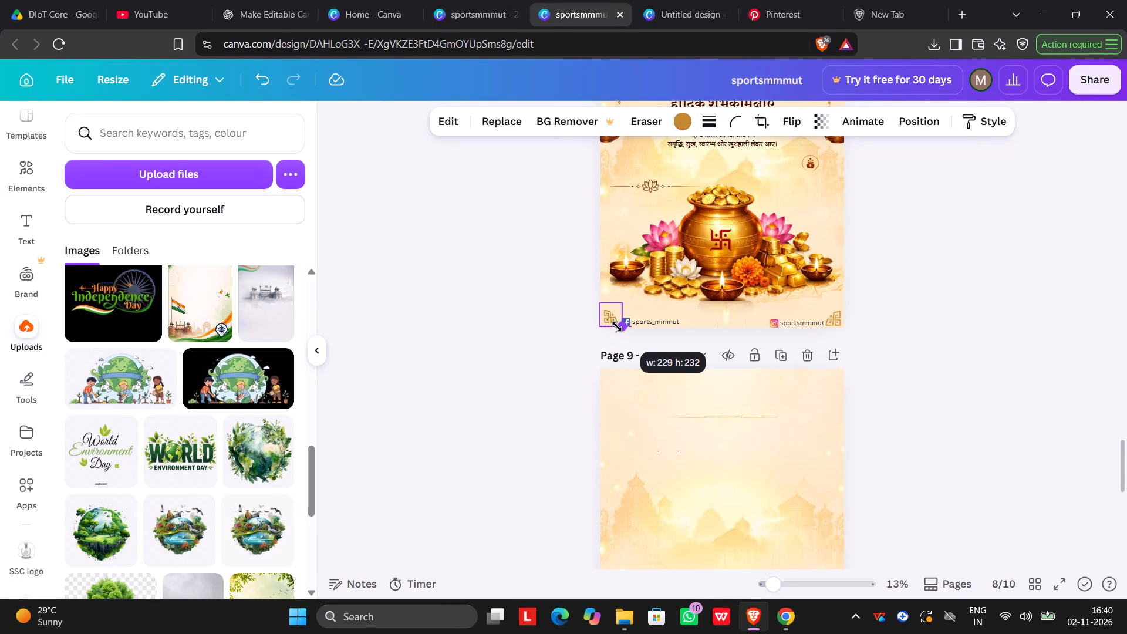
left_click_drag(617, 326, 610, 326)
left_click(981, 315)
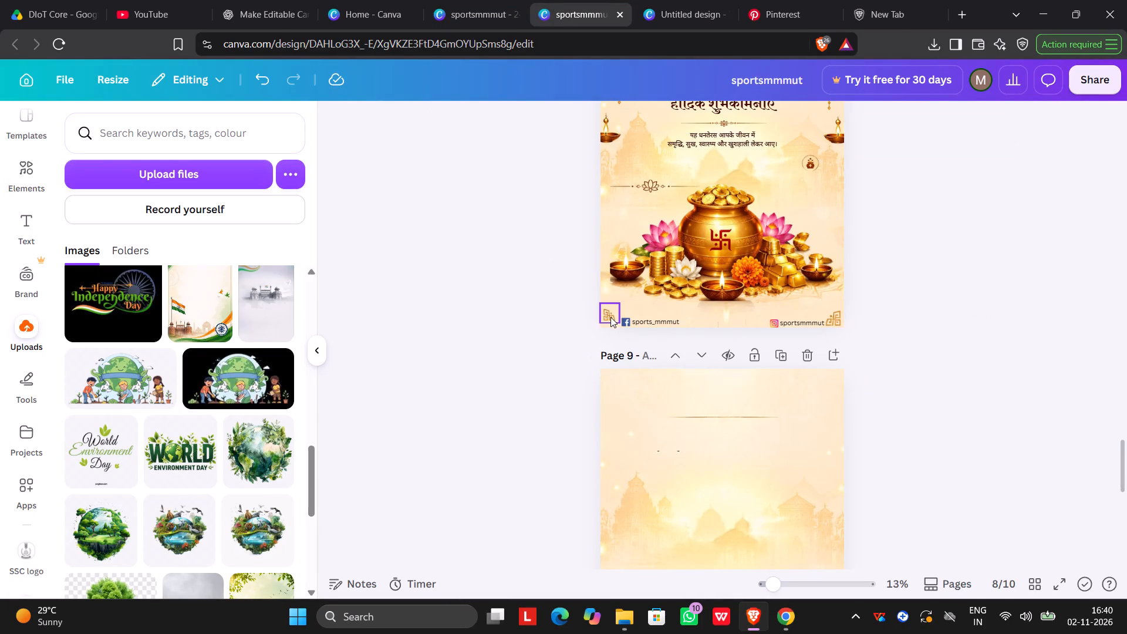
left_click_drag(609, 316, 605, 321)
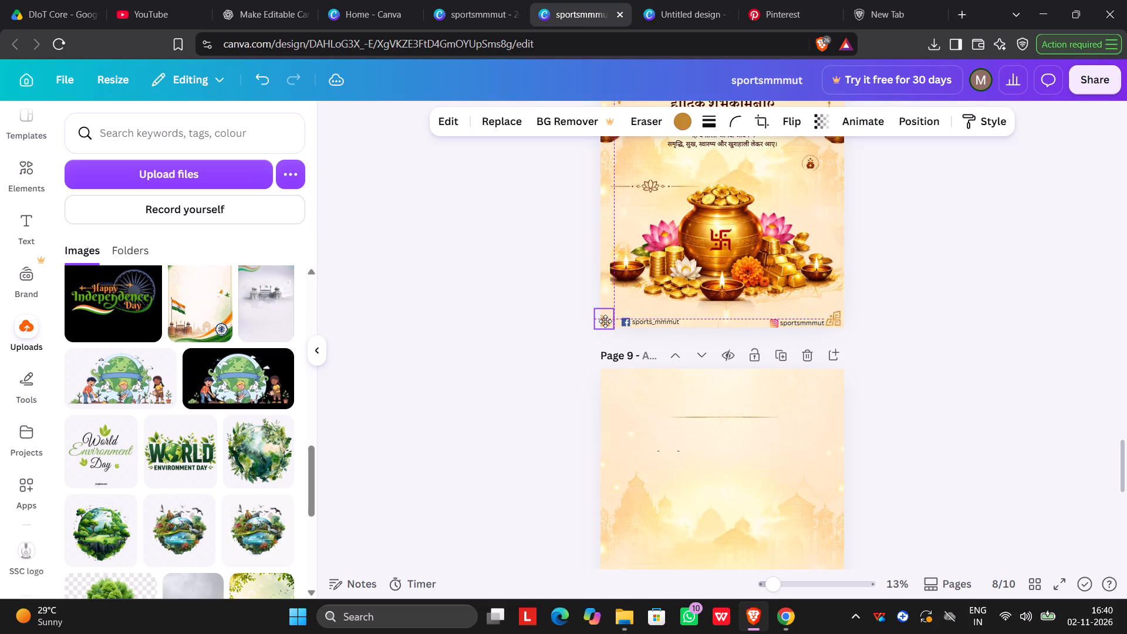
left_click_drag(605, 321, 609, 321)
left_click(994, 324)
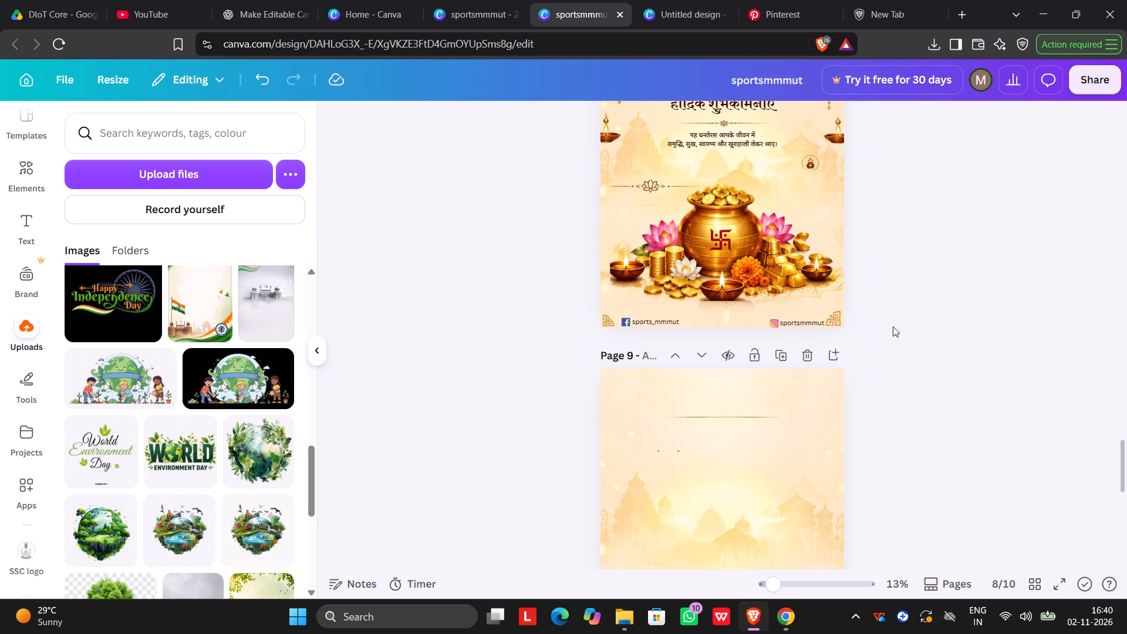
Shrink the bottom-right corner ornament on page 8 so it clears the sportsmmmut handle.
left_click(840, 322)
left_click_drag(820, 305, 821, 304)
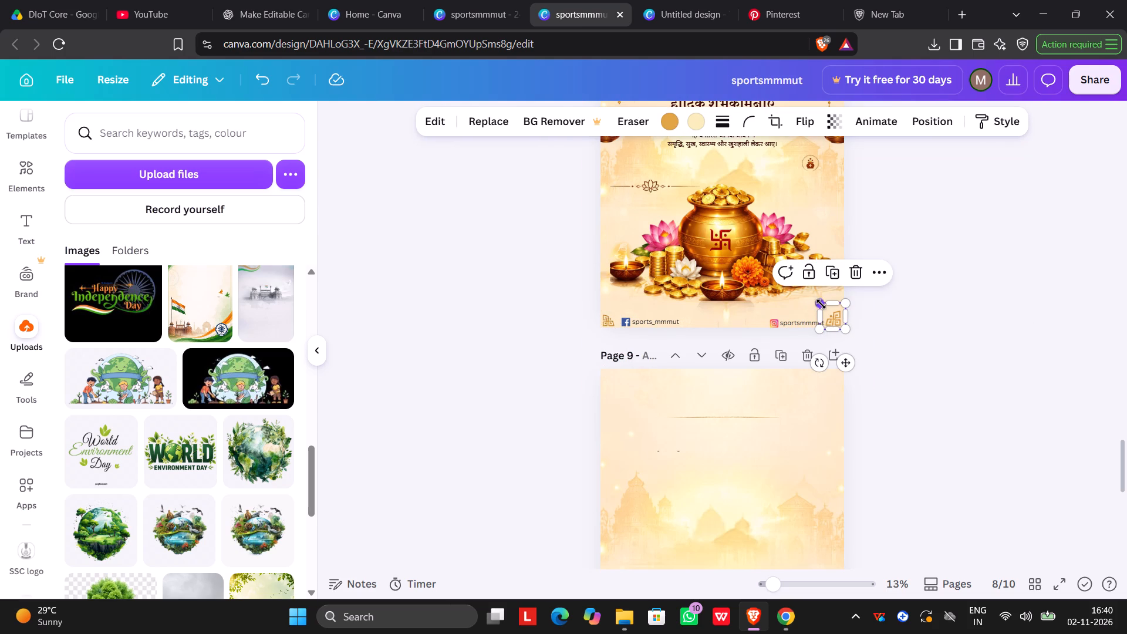
left_click_drag(821, 304, 829, 313)
left_click(886, 305)
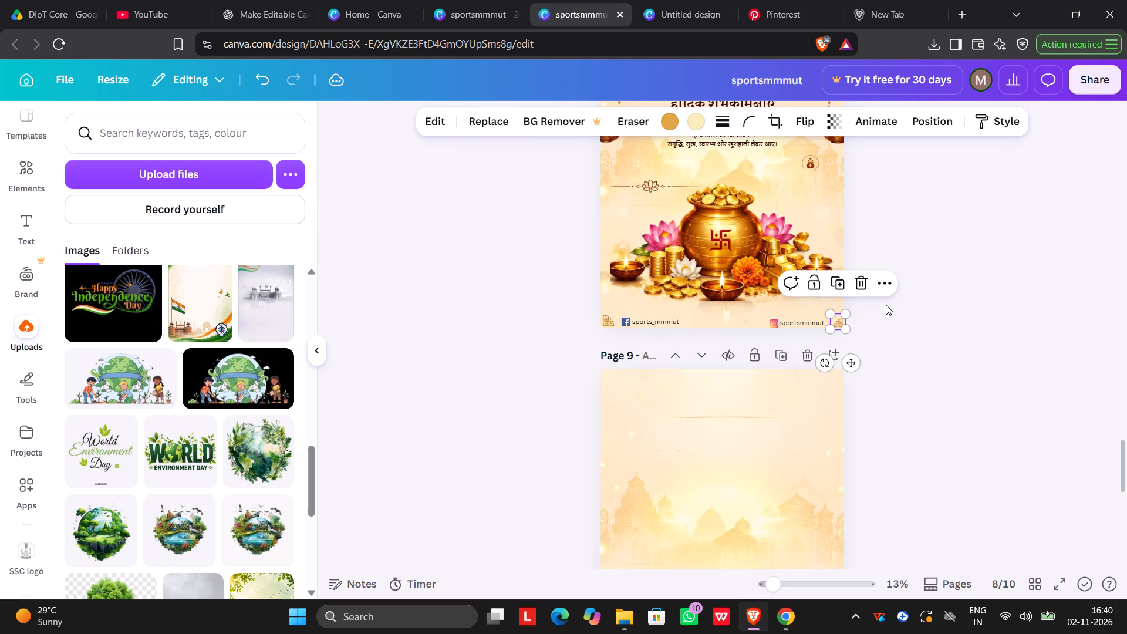
left_click(841, 320)
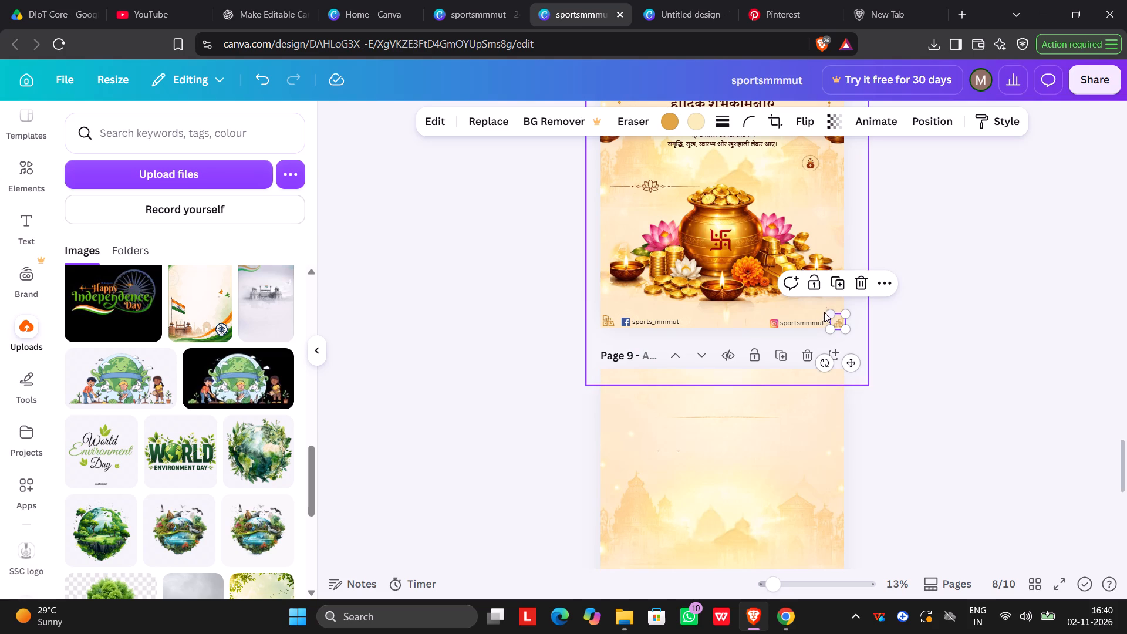
left_click(827, 312)
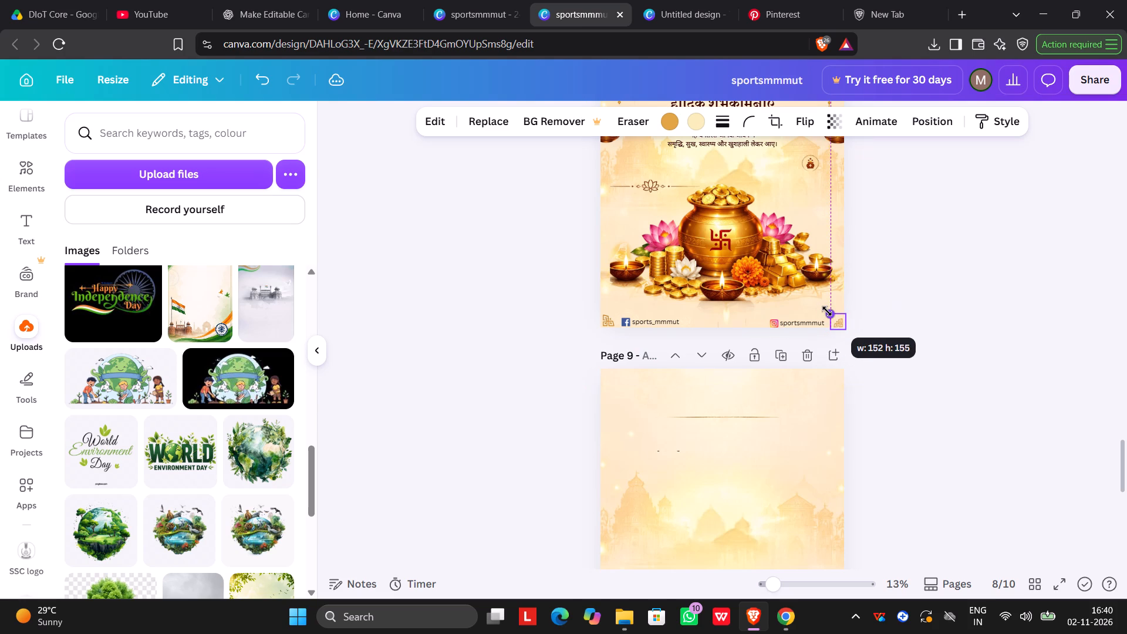
left_click(950, 309)
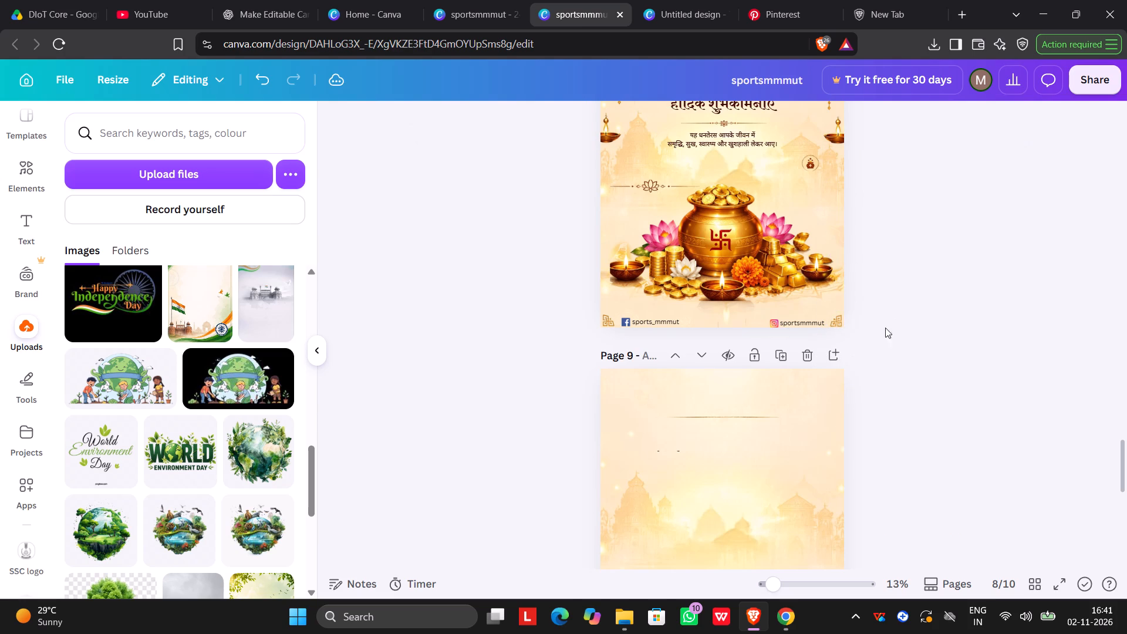
Move the bottom-right corner ornament on page 8 above the bottom-left one and enlarge it to about 228 by 231 for matching sizes.
left_click_drag(836, 321, 630, 311)
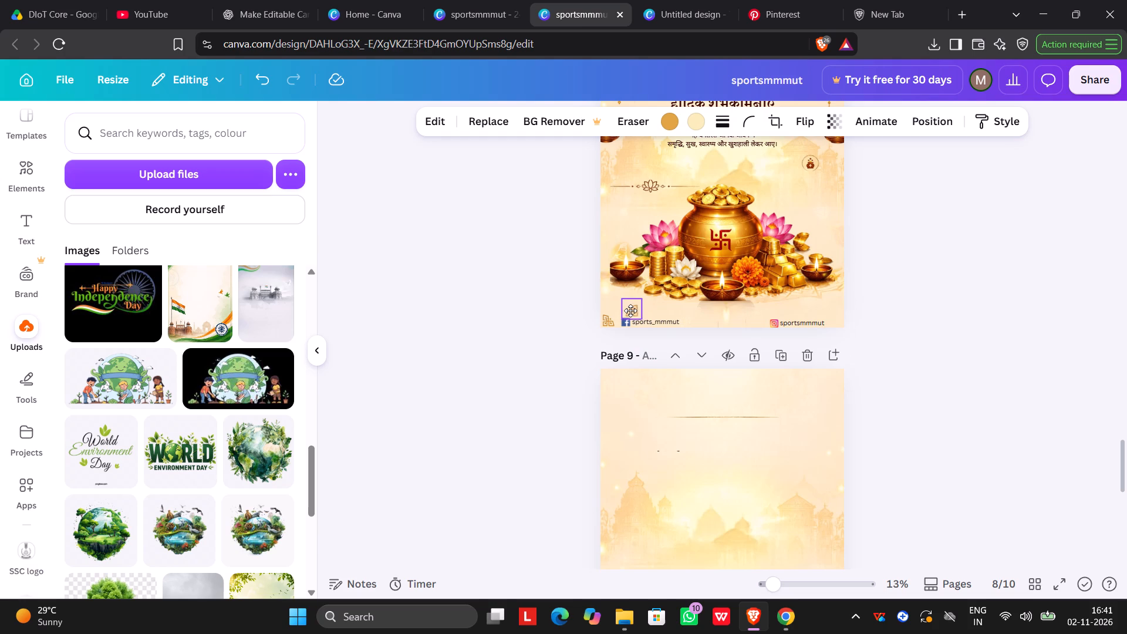
left_click_drag(630, 311, 603, 307)
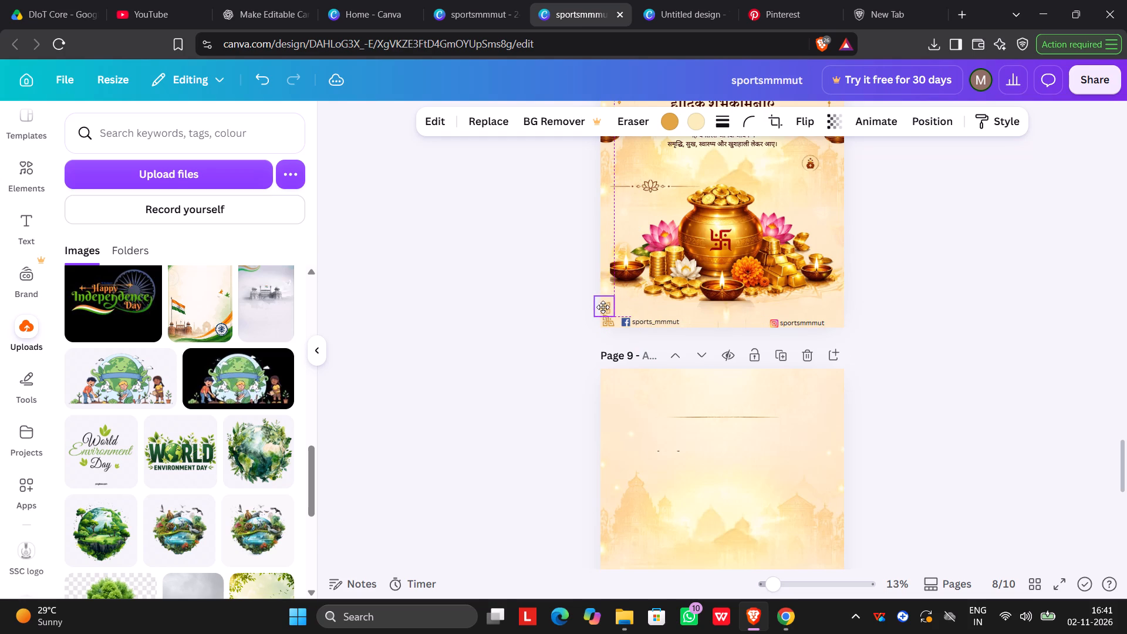
left_click_drag(603, 307, 610, 305)
left_click(1086, 372)
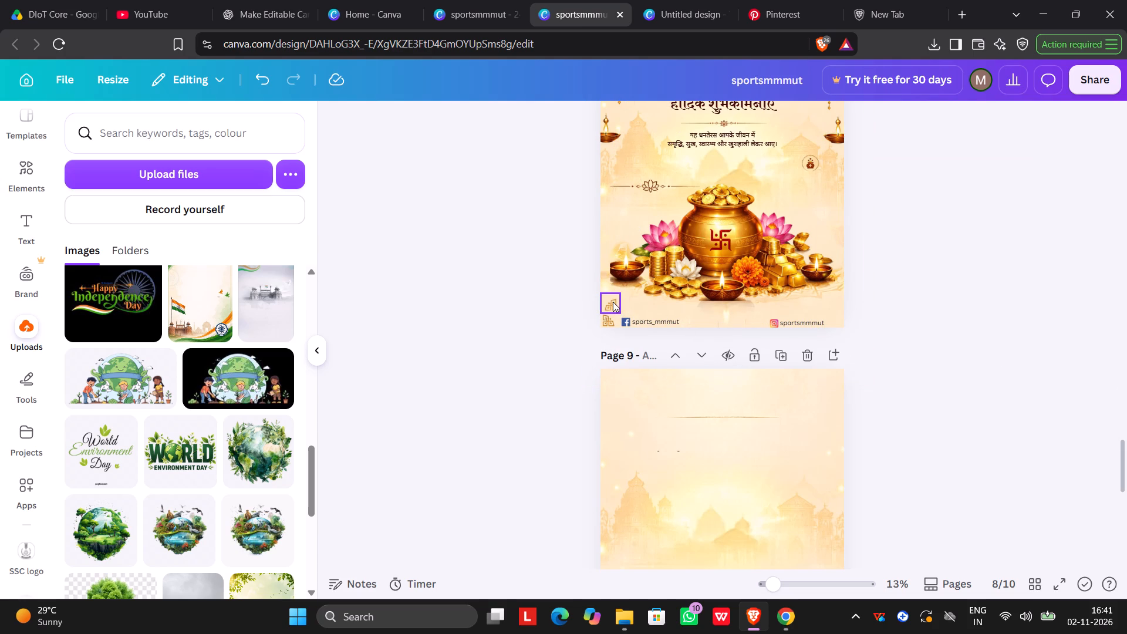
left_click(613, 302)
left_click(624, 315)
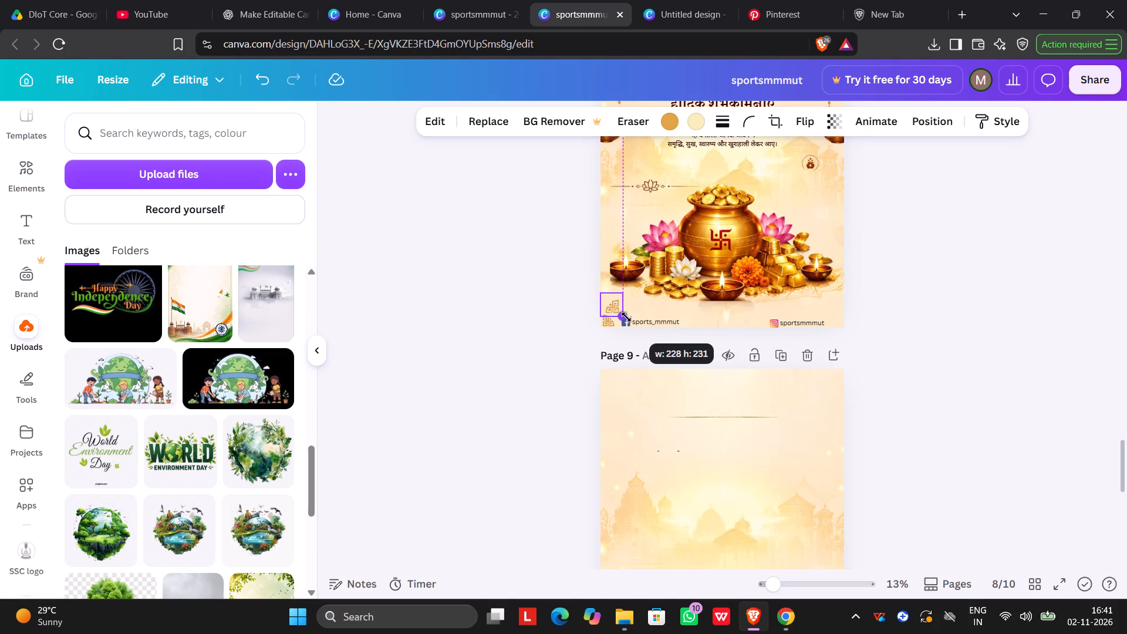
left_click(957, 313)
Return the resized ornament to the poster's bottom-right corner beside the sportsmmmut handle, fine-tuning its size and alignment with the footer.
left_click_drag(619, 306, 679, 317)
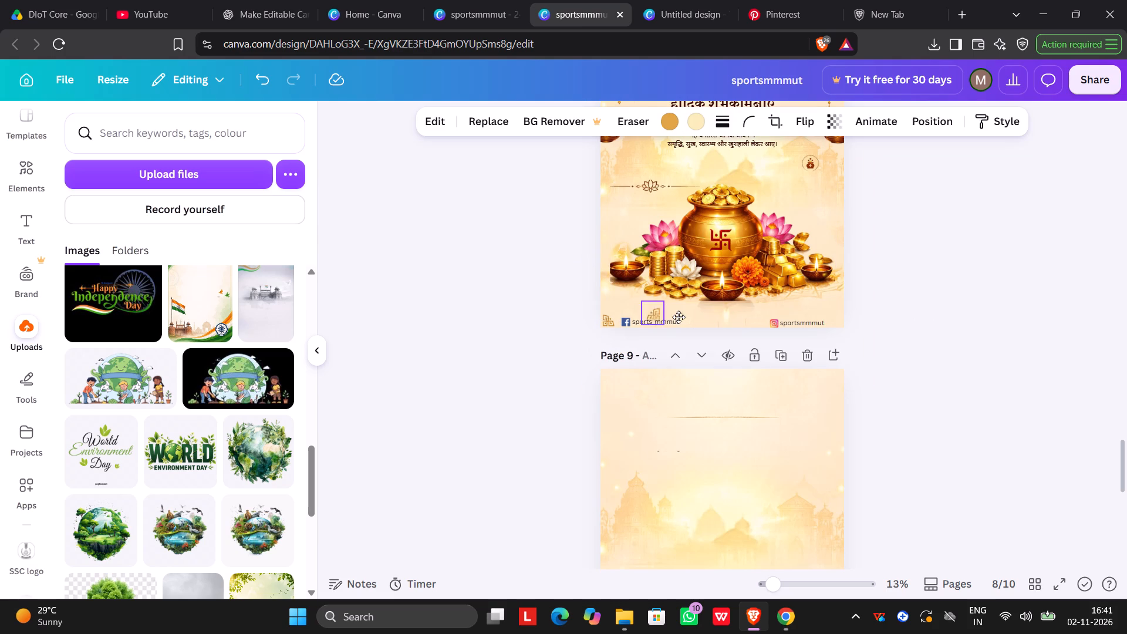
left_click_drag(679, 317, 836, 318)
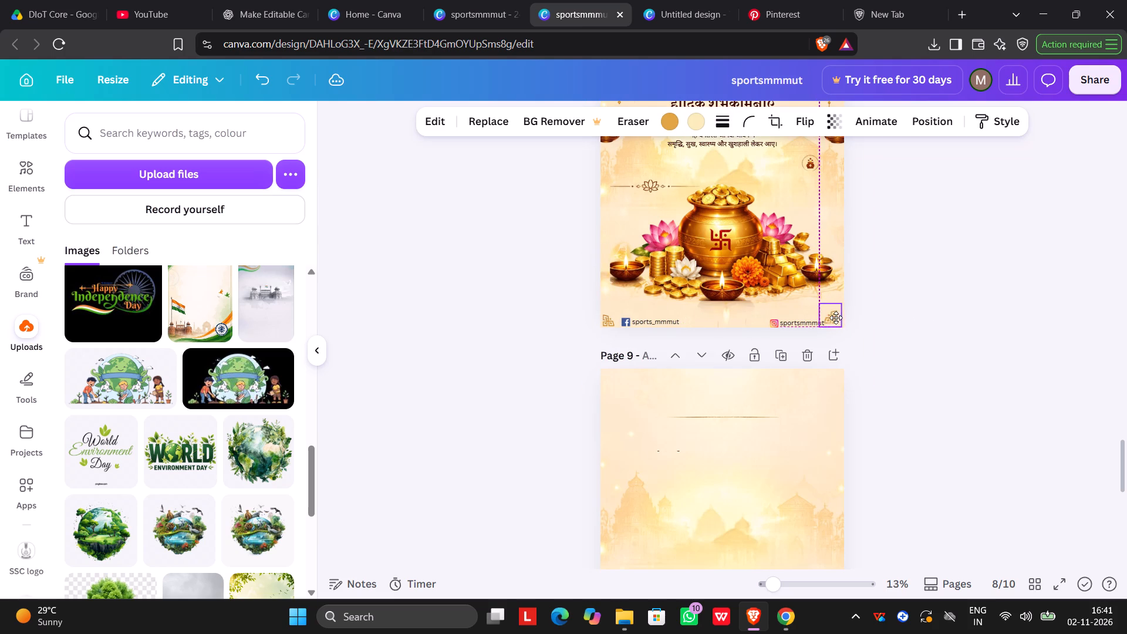
left_click_drag(836, 318, 826, 313)
left_click(831, 323)
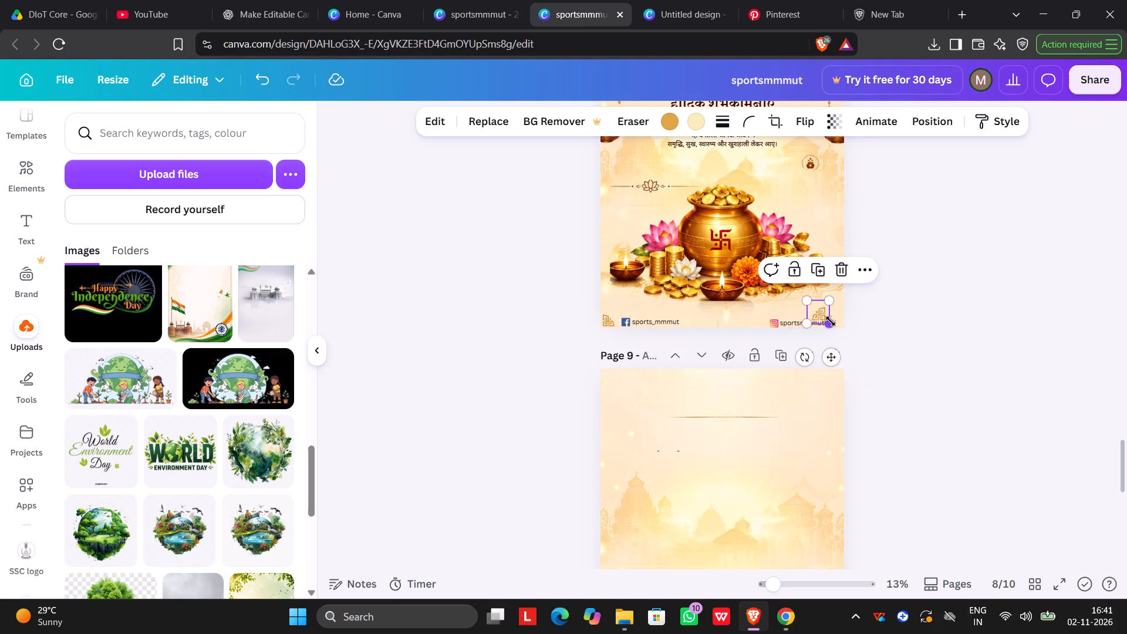
left_click(912, 311)
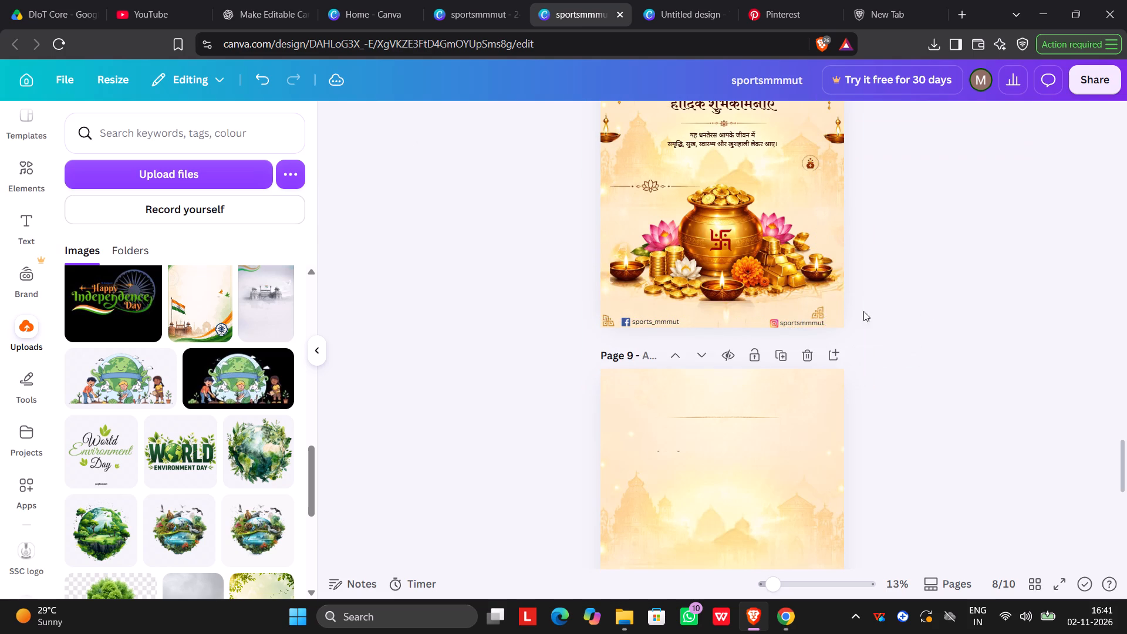
left_click_drag(820, 306, 838, 311)
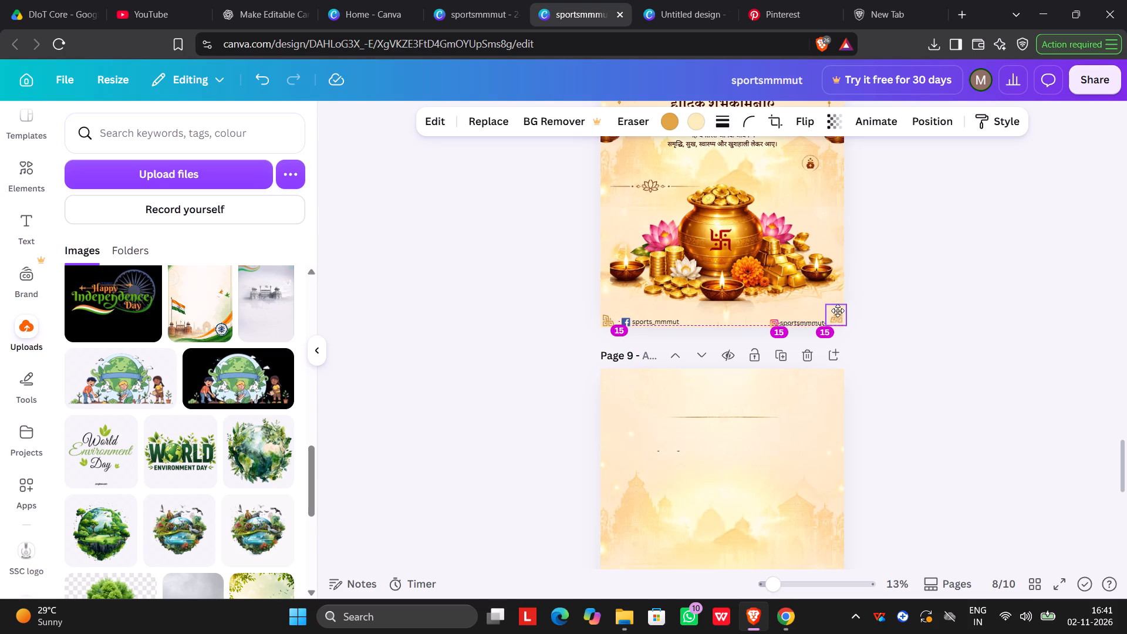
left_click_drag(838, 311, 835, 313)
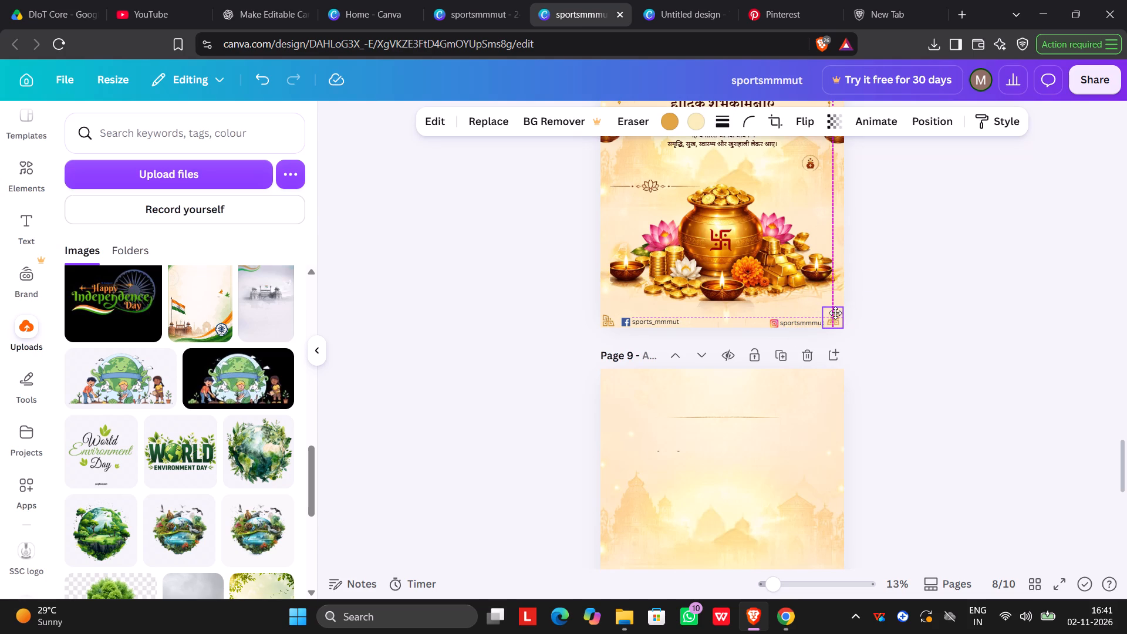
left_click_drag(835, 313, 836, 316)
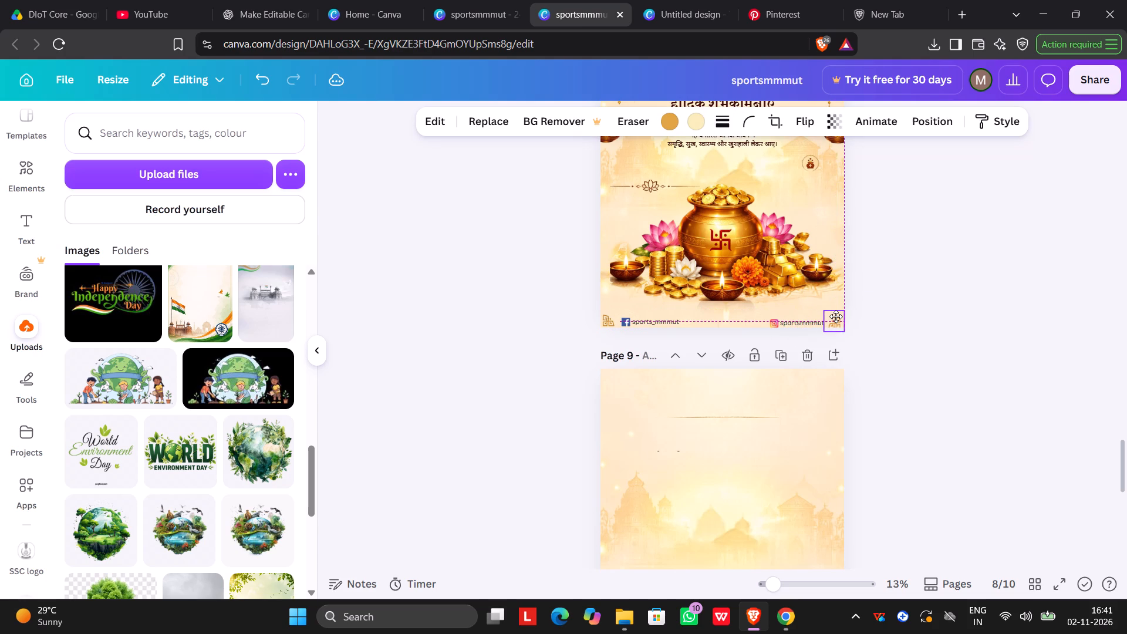
left_click_drag(836, 316, 837, 316)
left_click_drag(837, 316, 838, 314)
left_click(910, 316)
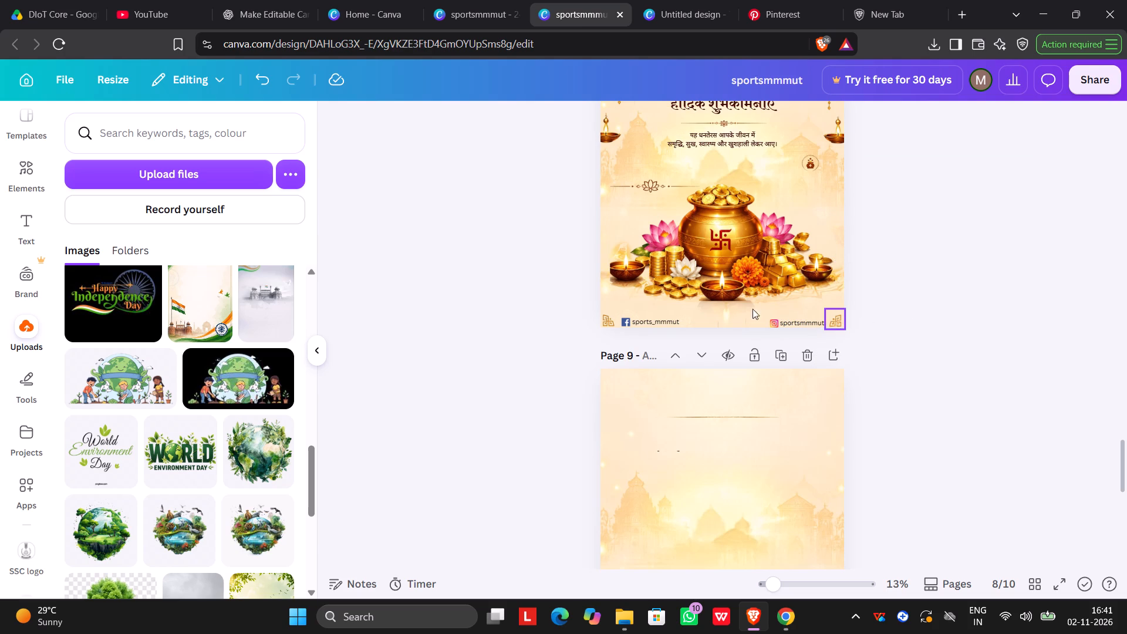
Nudge the Facebook icon on page 8 left until it sits close to the bottom-left corner ornament.
left_click(629, 323)
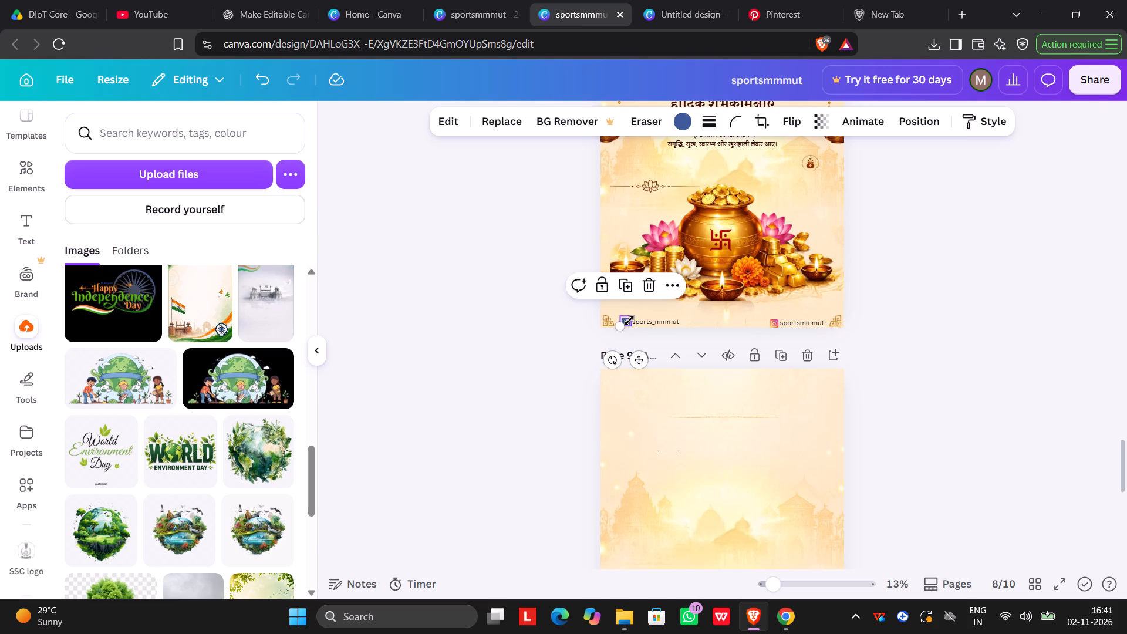
key("Left")
key("Left")
key("Left")
key("Left")
key("Left")
key("Left")
key("Left")
key("Left")
key("Left")
key("Left")
key("Left")
key("Left")
key("Left")
key("Left")
key("Left")
key("Left")
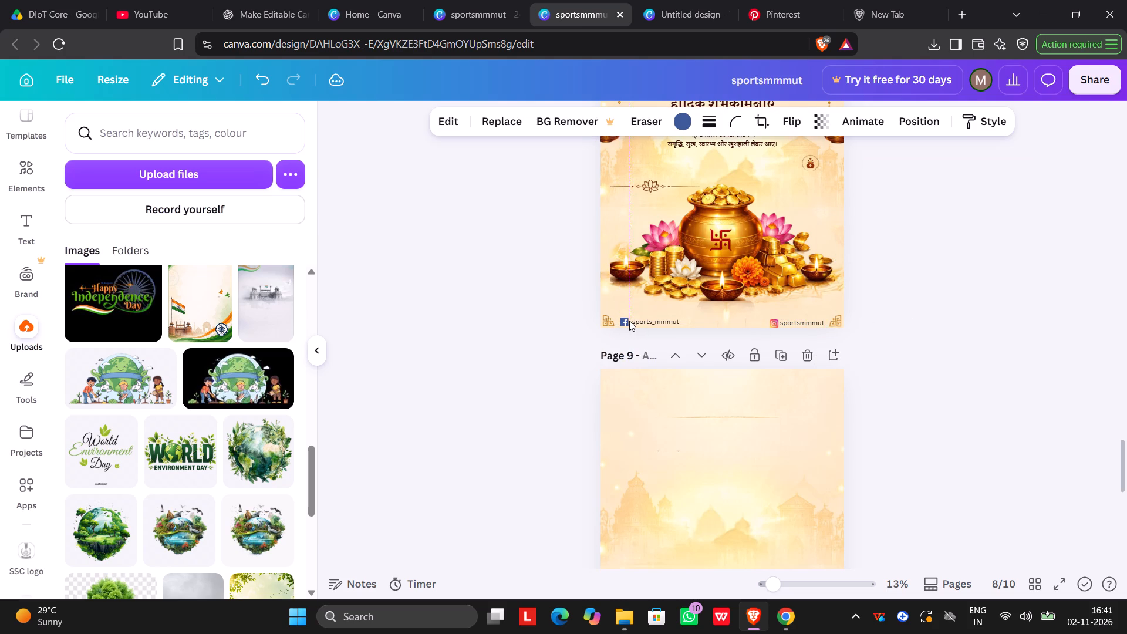
key("Left")
key("Left")
key("Left")
key("Left")
key("Left")
key("Left")
key("Left")
key("Left")
key("Left")
key("Left")
key("Left")
key("Left")
key("Left")
key("Left")
key("Left")
key("Left")
key("Left")
key("Left")
key("Left")
key("Left")
key("Left")
key("Left")
key("Left")
key("Left")
key("Left")
key("Left")
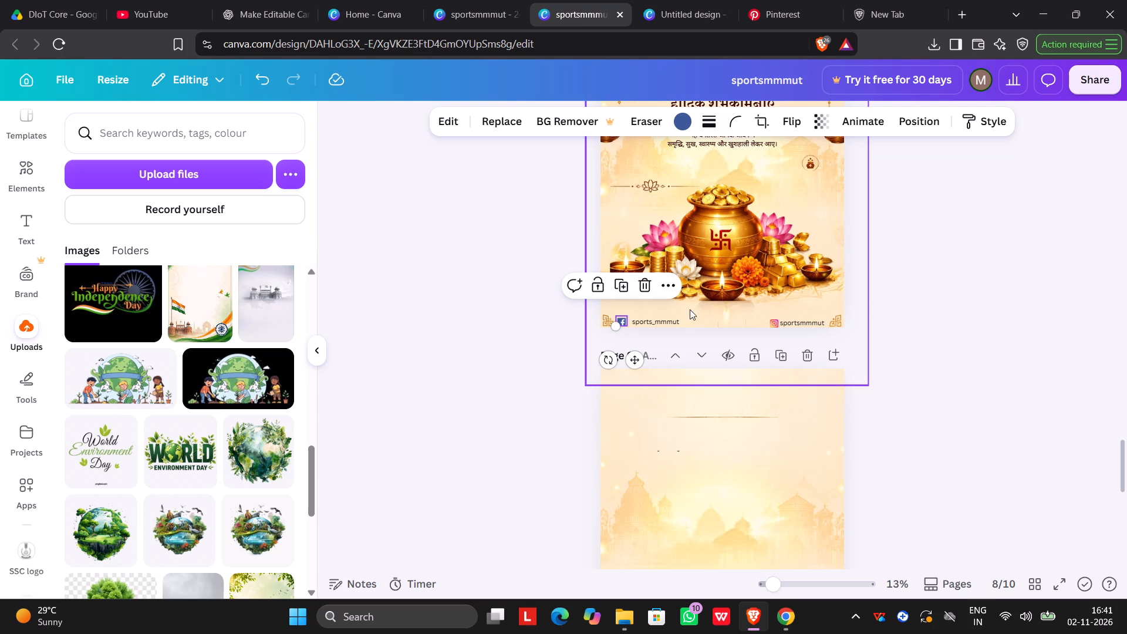
Nudge the sports_mmmut handle left so it sits close beside the Facebook icon.
left_click(667, 327)
key("Left")
key("Left")
key("Left")
key("Left")
key("Left")
key("Left")
key("Left")
key("Left")
key("Left")
key("Left")
key("Left")
key("Left")
key("Left")
key("Left")
key("Left")
key("Left")
key("Left")
key("Left")
key("Left")
key("Left")
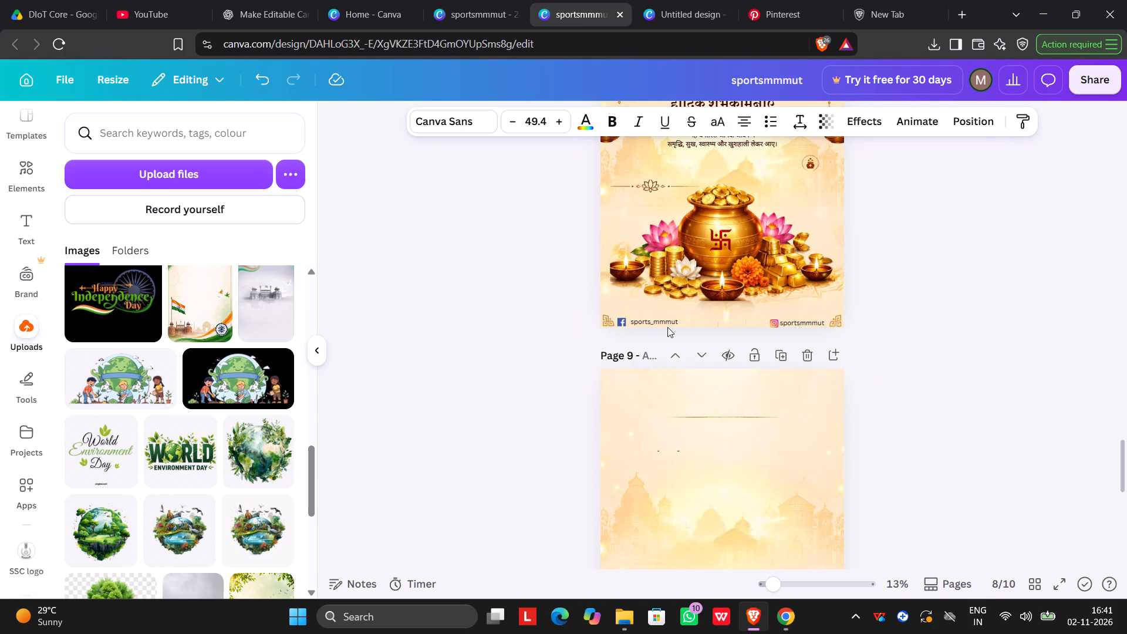
key("Left")
key("Left")
key("Left")
key("Left")
key("Left")
key("Left")
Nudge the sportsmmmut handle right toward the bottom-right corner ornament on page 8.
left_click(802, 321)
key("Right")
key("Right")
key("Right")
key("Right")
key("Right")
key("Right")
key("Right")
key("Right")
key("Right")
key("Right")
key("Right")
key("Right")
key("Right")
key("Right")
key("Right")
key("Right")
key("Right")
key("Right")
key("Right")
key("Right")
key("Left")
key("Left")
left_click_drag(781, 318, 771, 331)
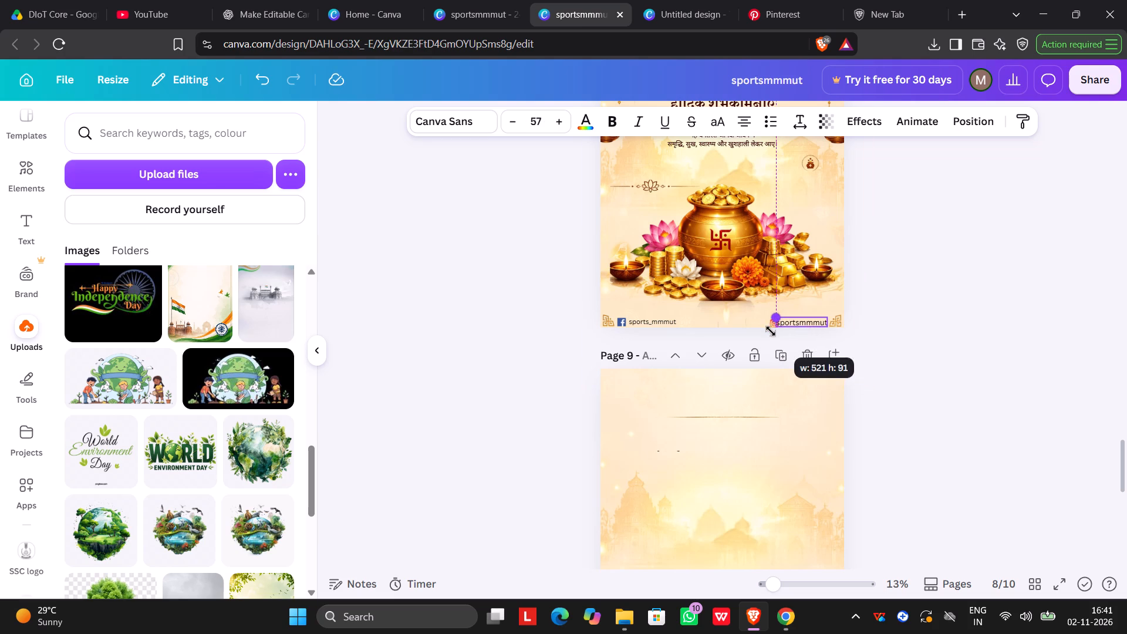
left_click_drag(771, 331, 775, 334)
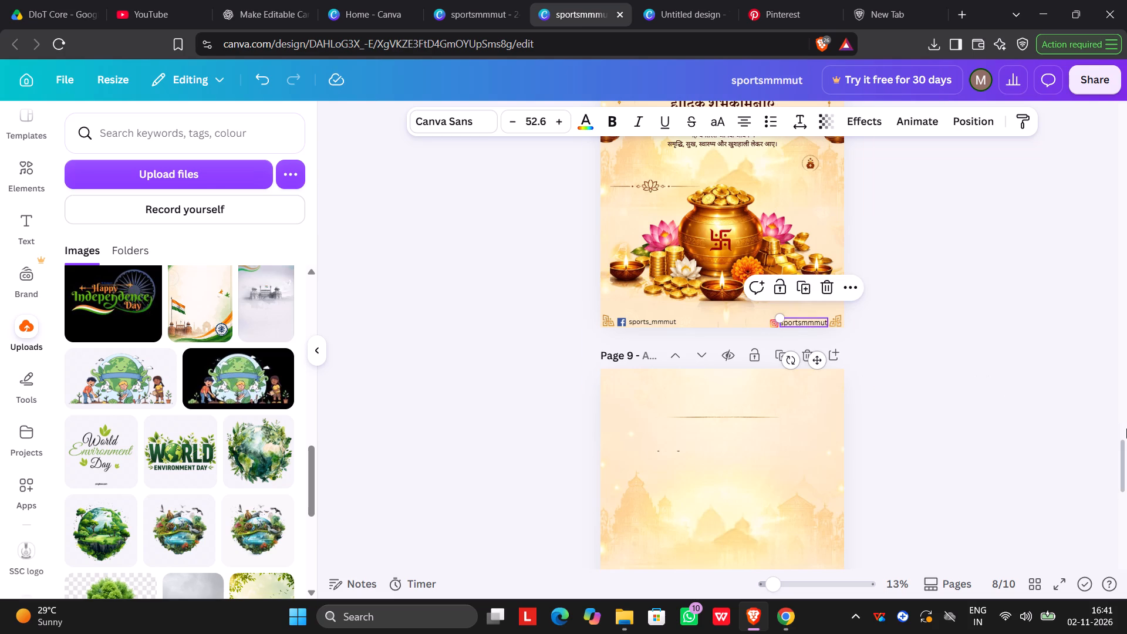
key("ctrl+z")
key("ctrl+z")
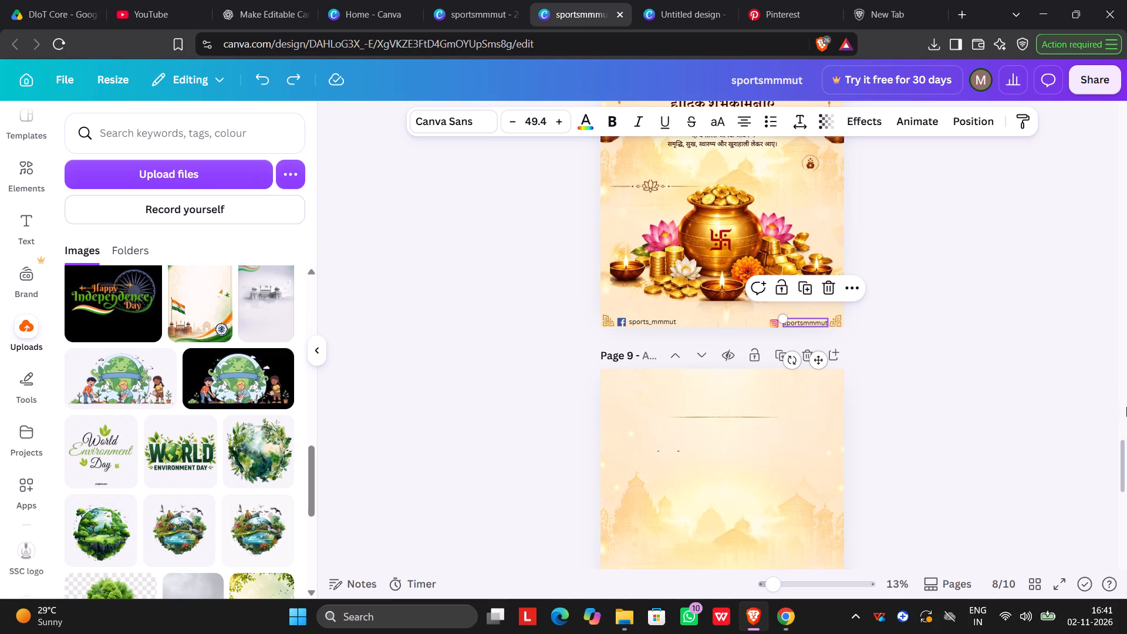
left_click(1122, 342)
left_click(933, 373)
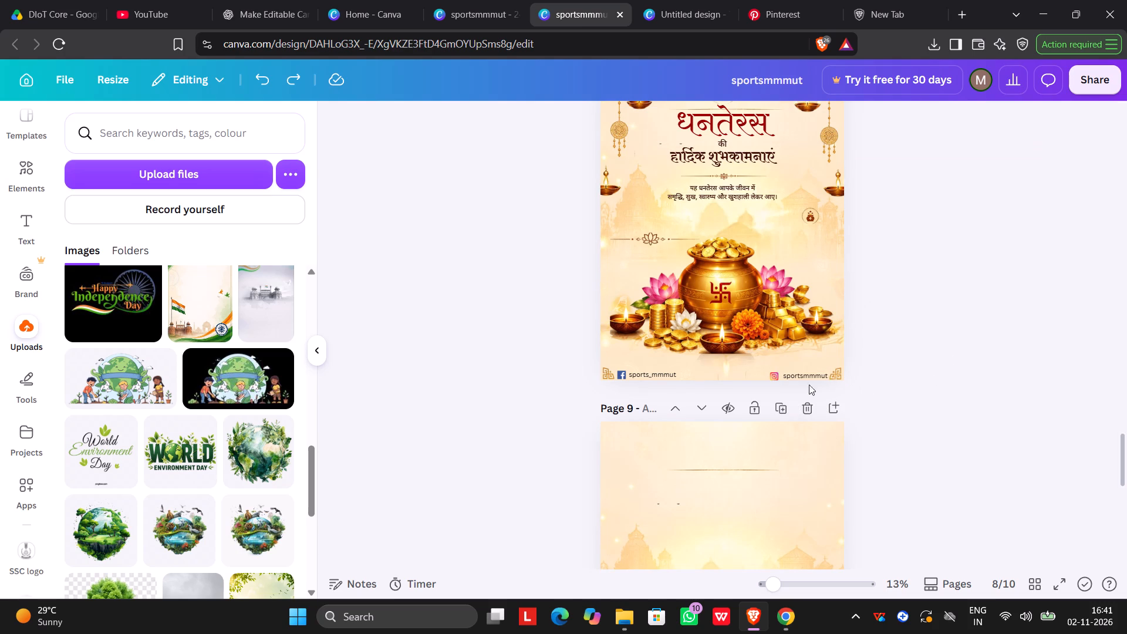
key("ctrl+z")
Nudge the sportsmmmut handle right until it sits close to the bottom-right corner ornament.
left_click(814, 377)
key("Right")
key("Right")
key("Right")
key("Right")
key("Right")
key("Right")
key("Right")
key("Right")
key("Right")
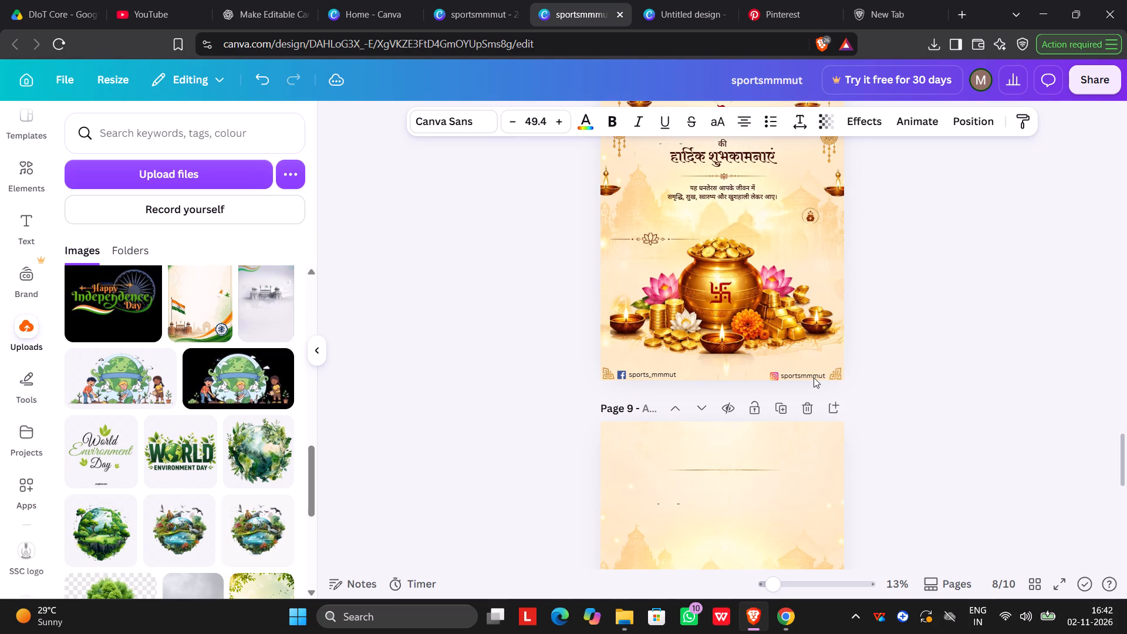
key("Right")
key("Right")
key("Right")
key("Right")
key("Right")
key("Right")
key("Right")
key("Right")
key("Right")
key("Right")
key("Right")
key("Right")
key("Right")
key("Right")
key("Right")
key("Right")
key("Right")
key("Right")
key("Right")
key("Right")
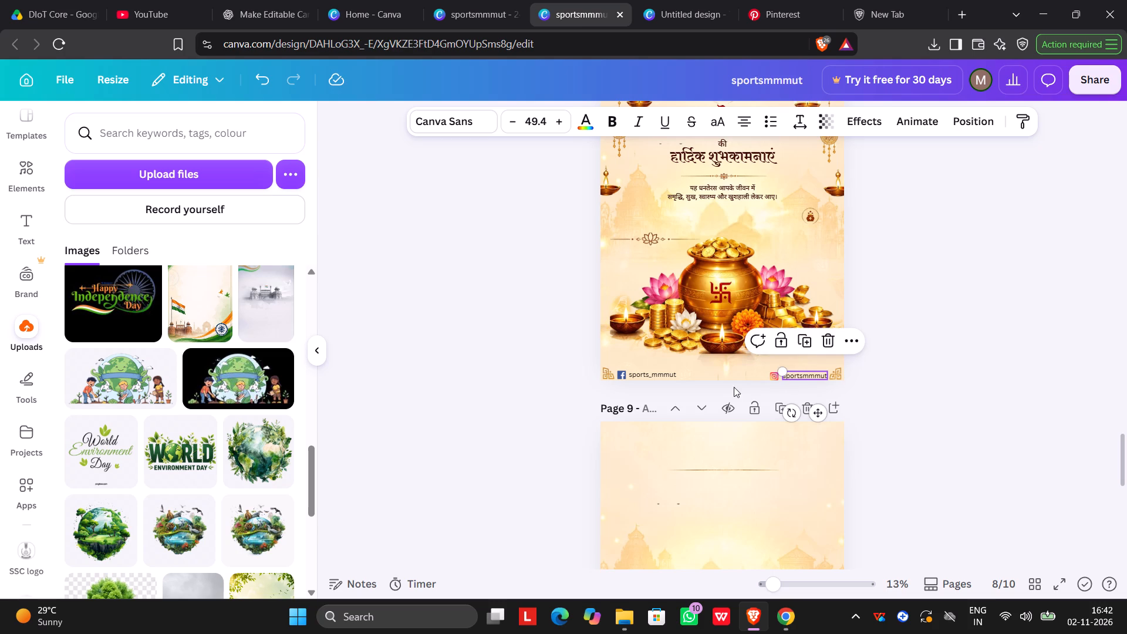
Nudge the Instagram icon right until it sits close beside the sportsmmmut handle in the page 8 footer.
left_click(773, 376)
left_click(773, 376)
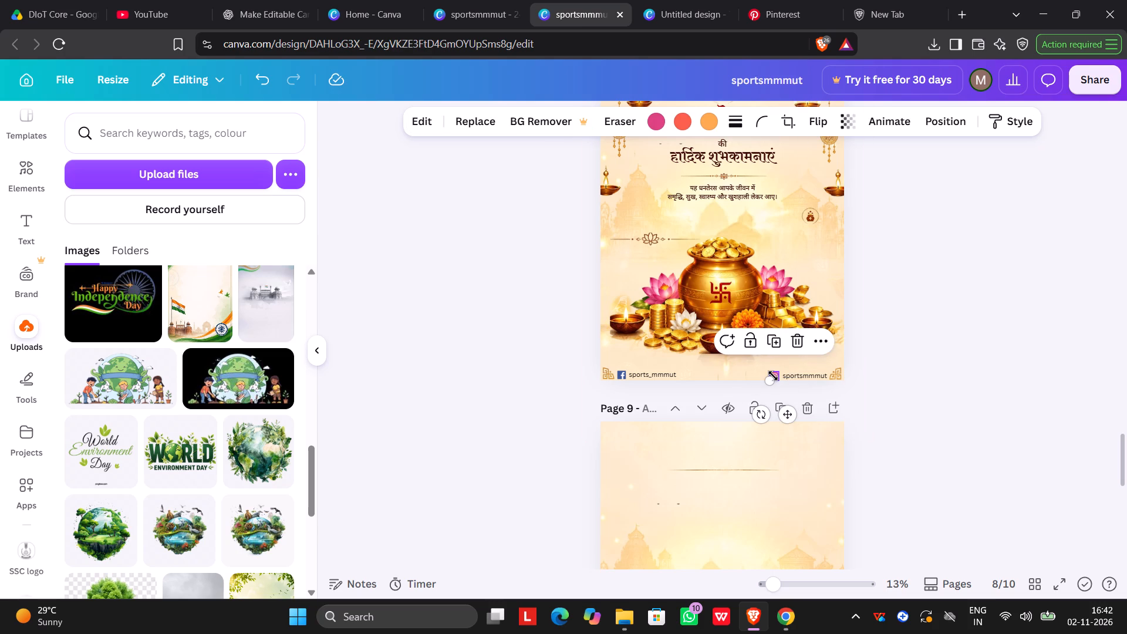
key("Right")
key("Right")
key("Right")
key("Right")
key("Right")
key("Right")
key("Right")
key("Right")
key("Right")
key("Right")
key("Right")
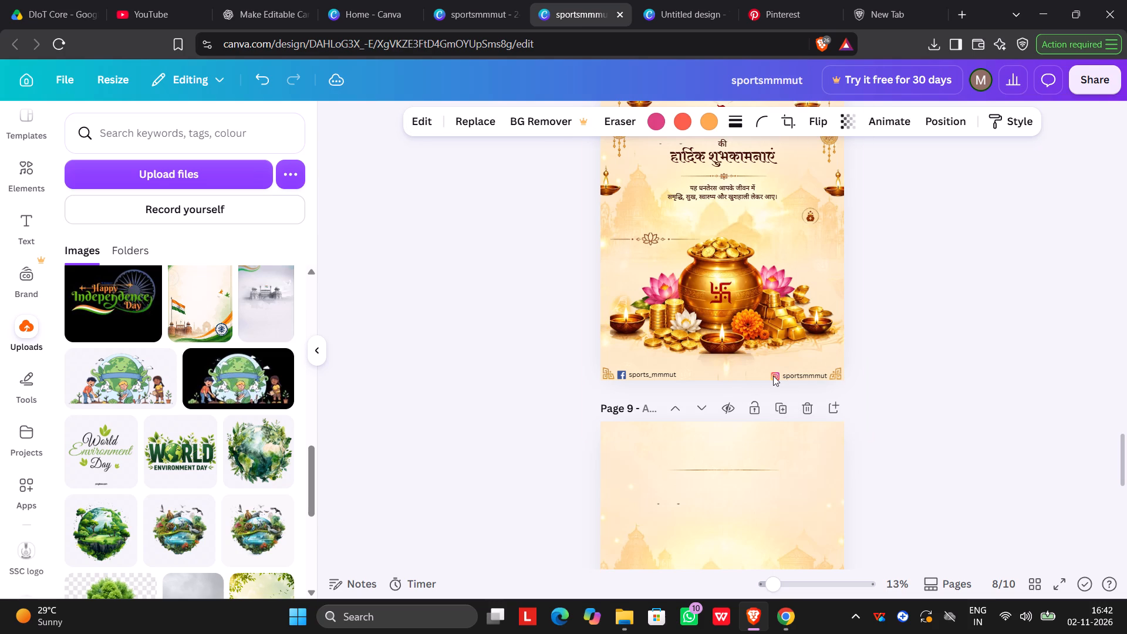
key("Right")
key("Right")
key("Right")
key("Right")
key("Right")
key("Right")
key("Right")
key("Right")
key("Right")
key("Right")
left_click(1031, 300)
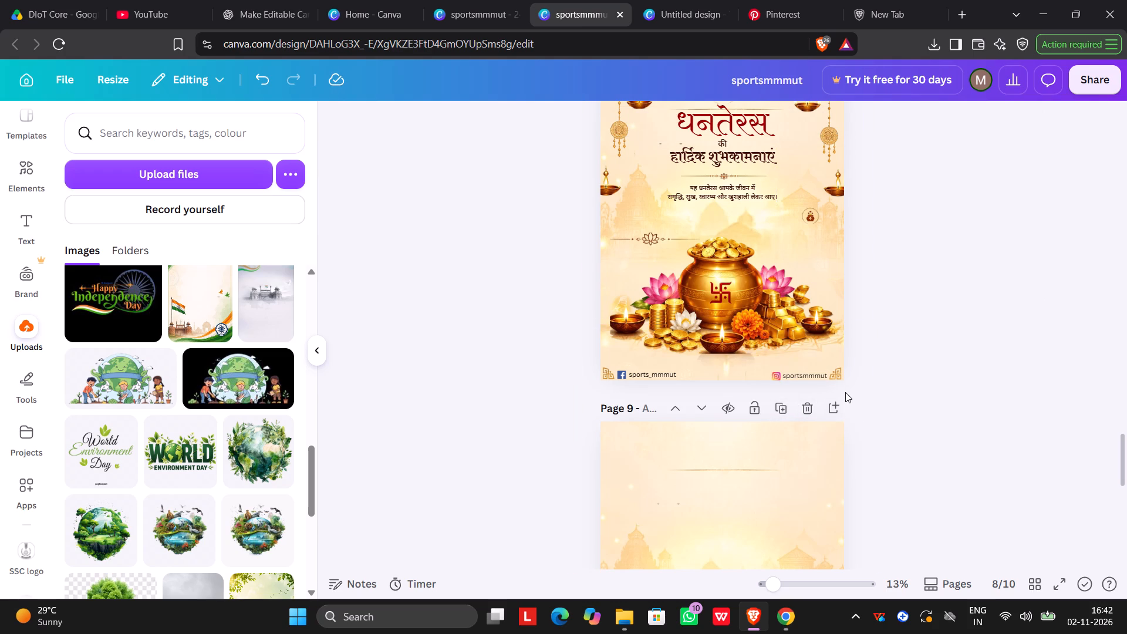
Move the lotus divider from above the gold pot into the footer, between the sports_mmmut handle and the Instagram icon.
scroll(772, 420, "up", 1)
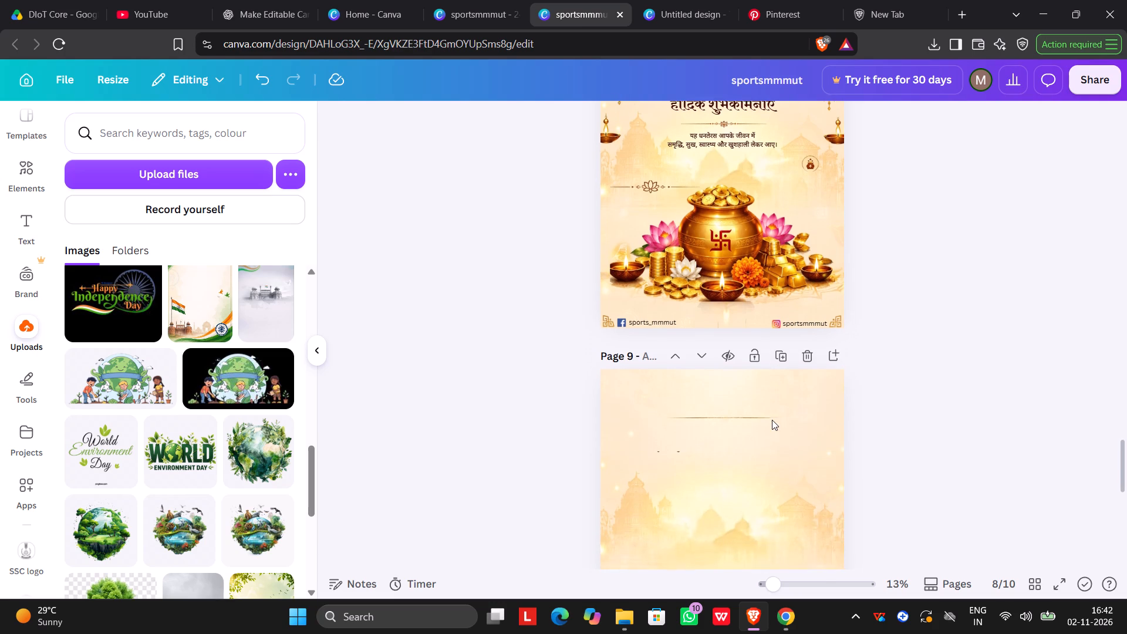
scroll(772, 420, "up", 2)
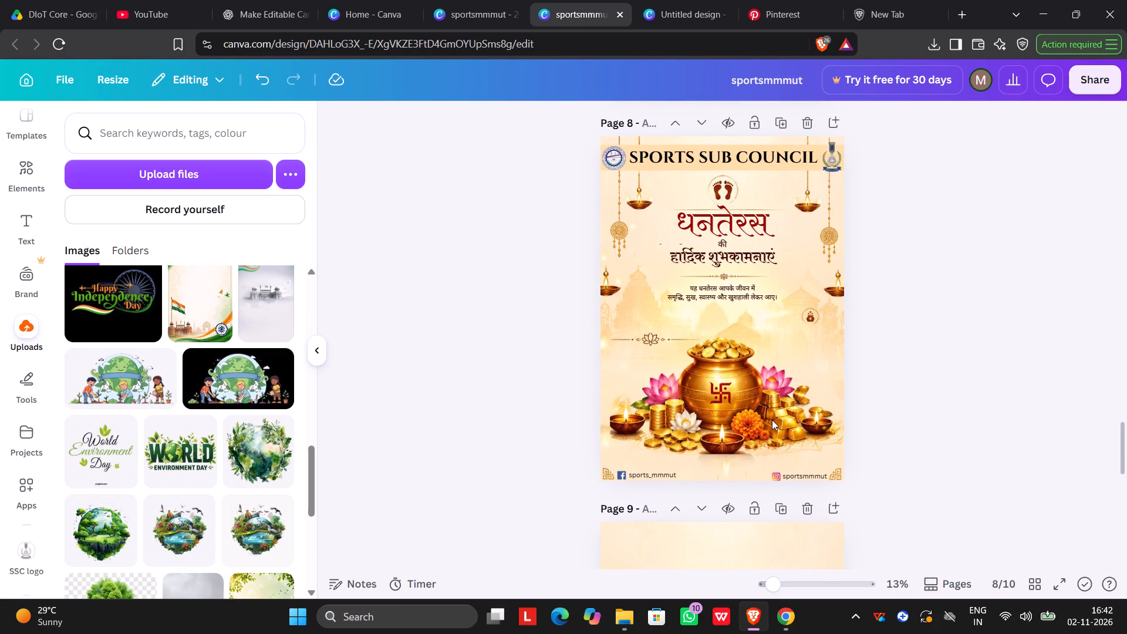
scroll(772, 420, "up", 4)
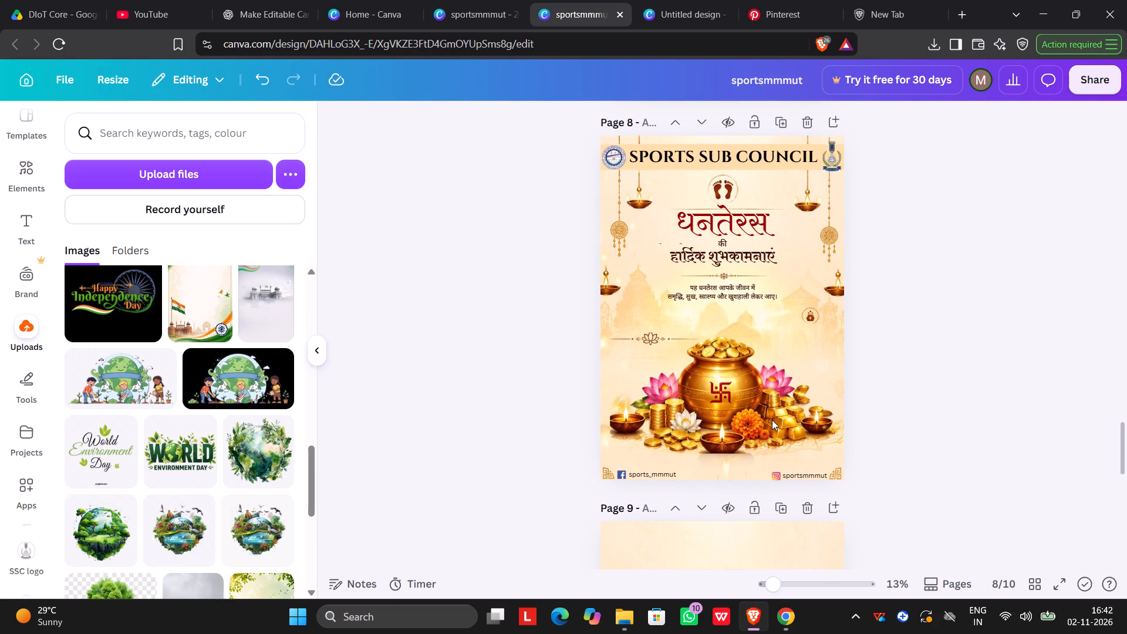
scroll(772, 420, "up", 1)
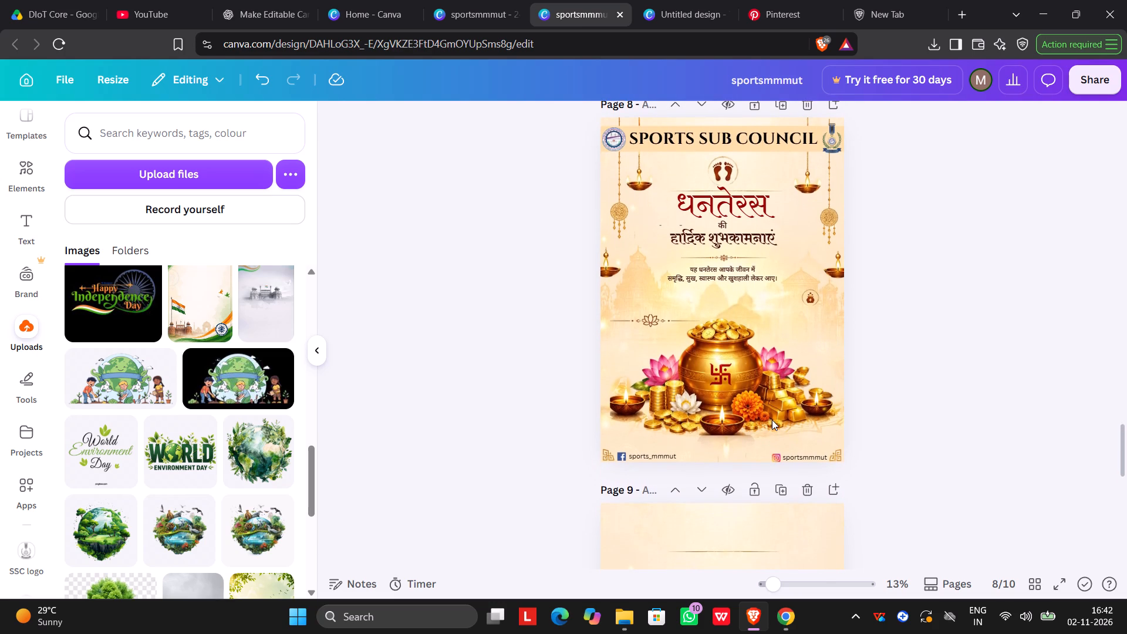
scroll(772, 420, "up", 1)
left_click(639, 326)
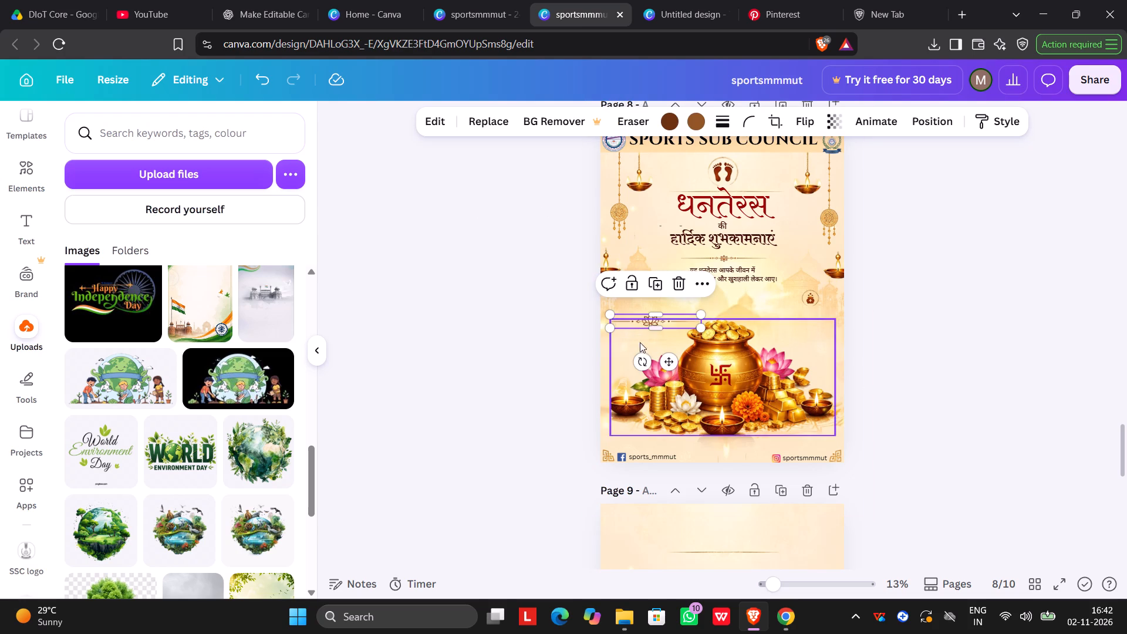
left_click(946, 314)
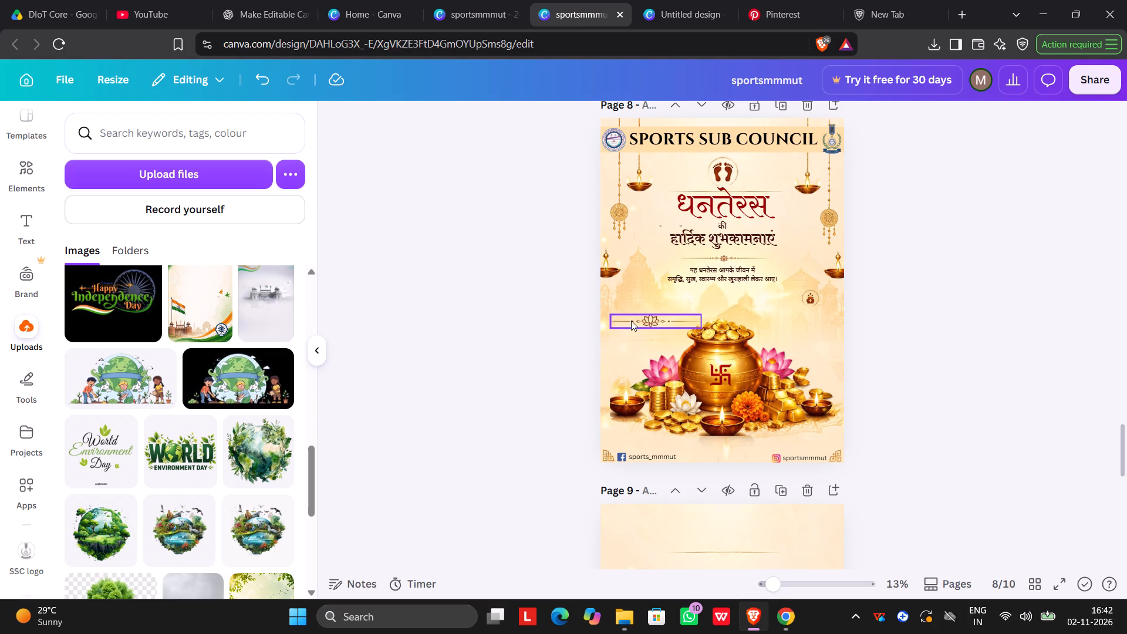
left_click_drag(631, 320, 705, 451)
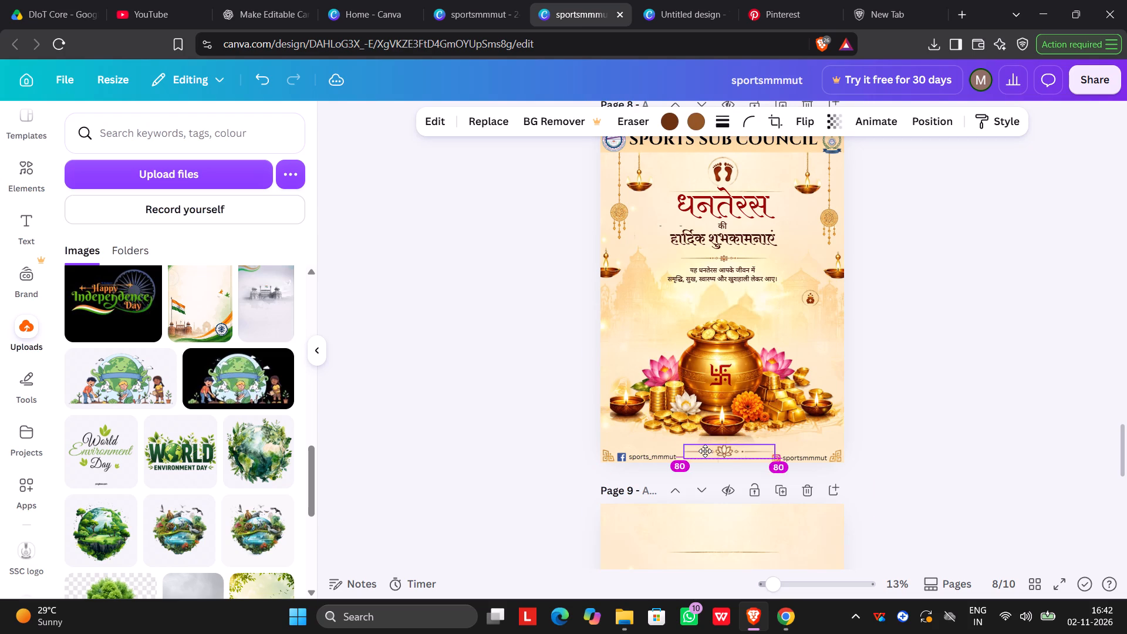
left_click_drag(705, 451, 703, 455)
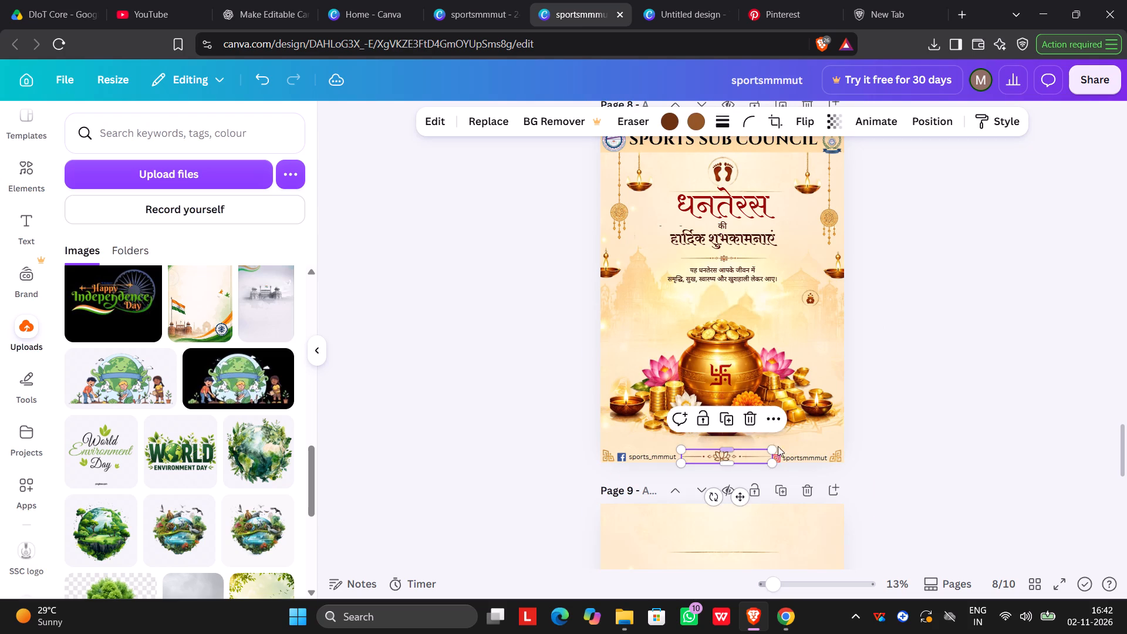
left_click(919, 425)
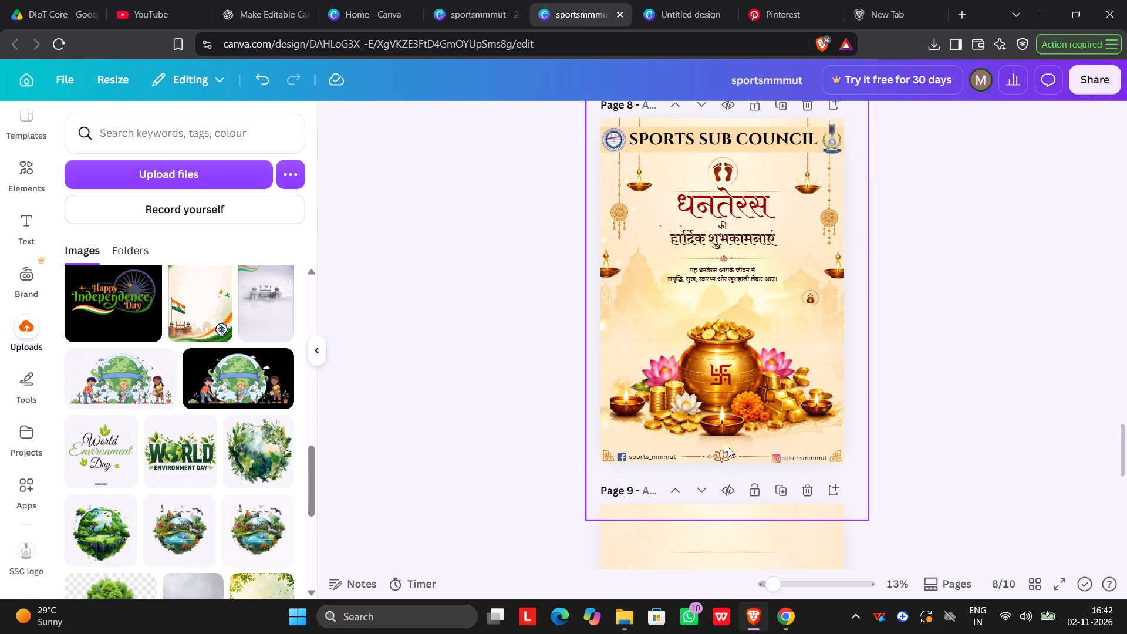
Shrink the footer's lotus divider to about three quarters of its width, leaving clear gaps beside the social handles.
left_click(723, 451)
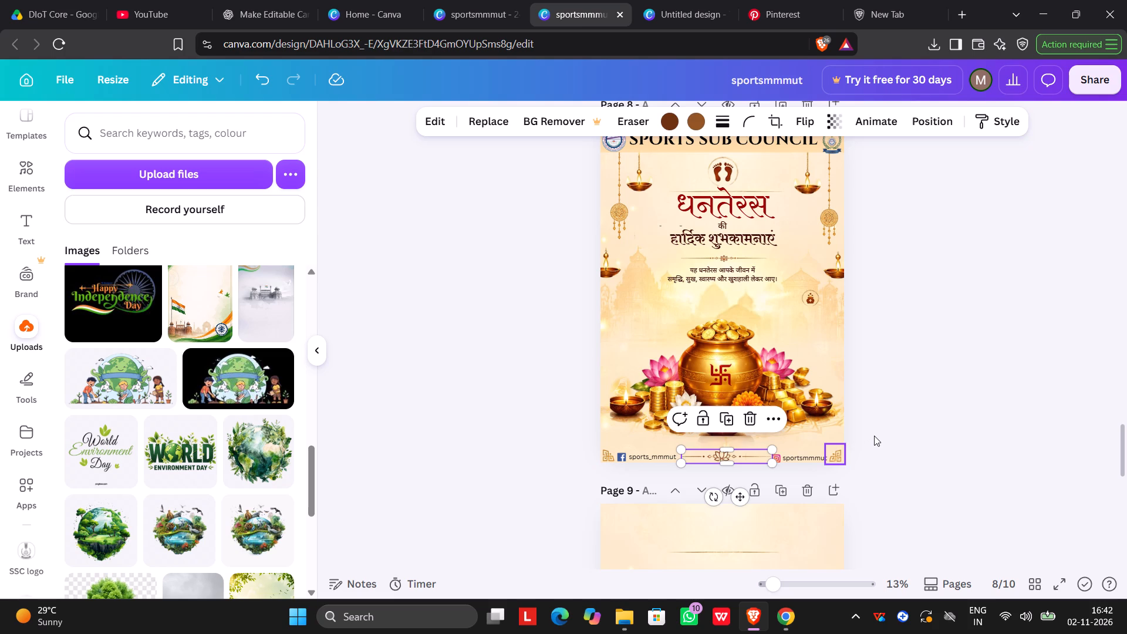
left_click(876, 436)
left_click(742, 456)
left_click_drag(772, 464, 749, 463)
left_click(876, 444)
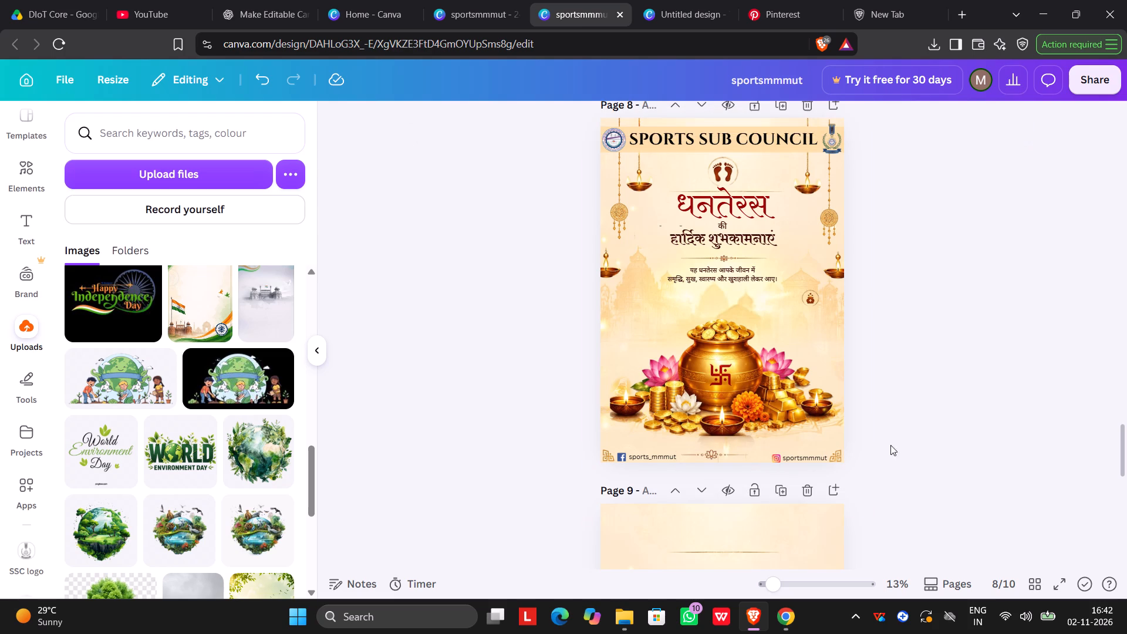
Reposition the smaller lotus divider midway between the sports_mmmut handle and the Instagram icon, level with the footer text.
left_click_drag(717, 455, 726, 457)
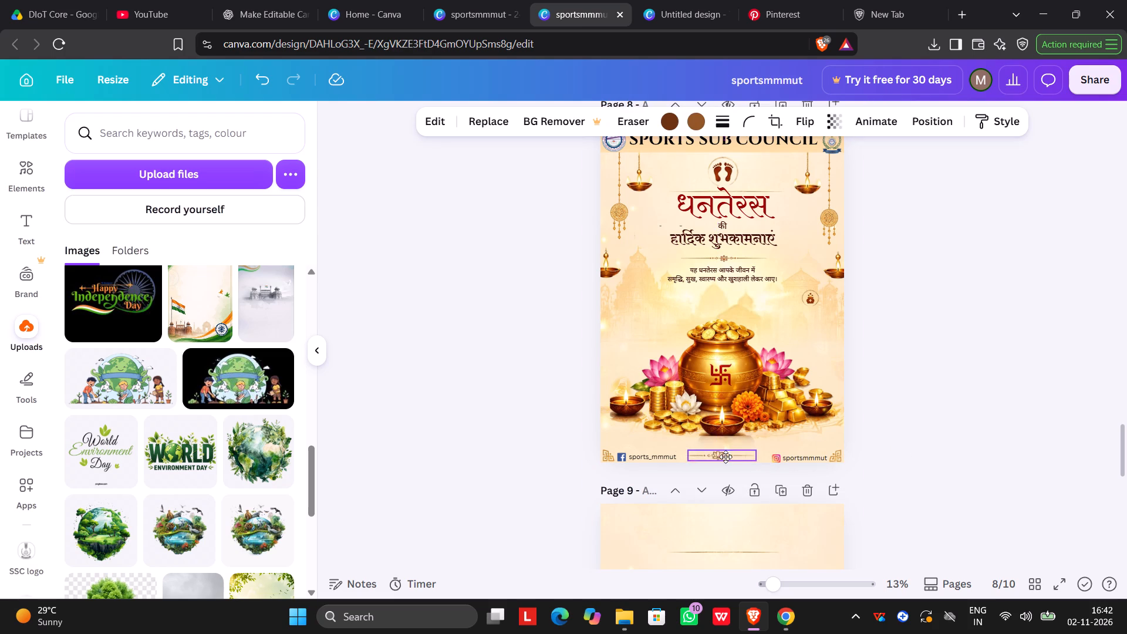
left_click_drag(726, 457, 726, 458)
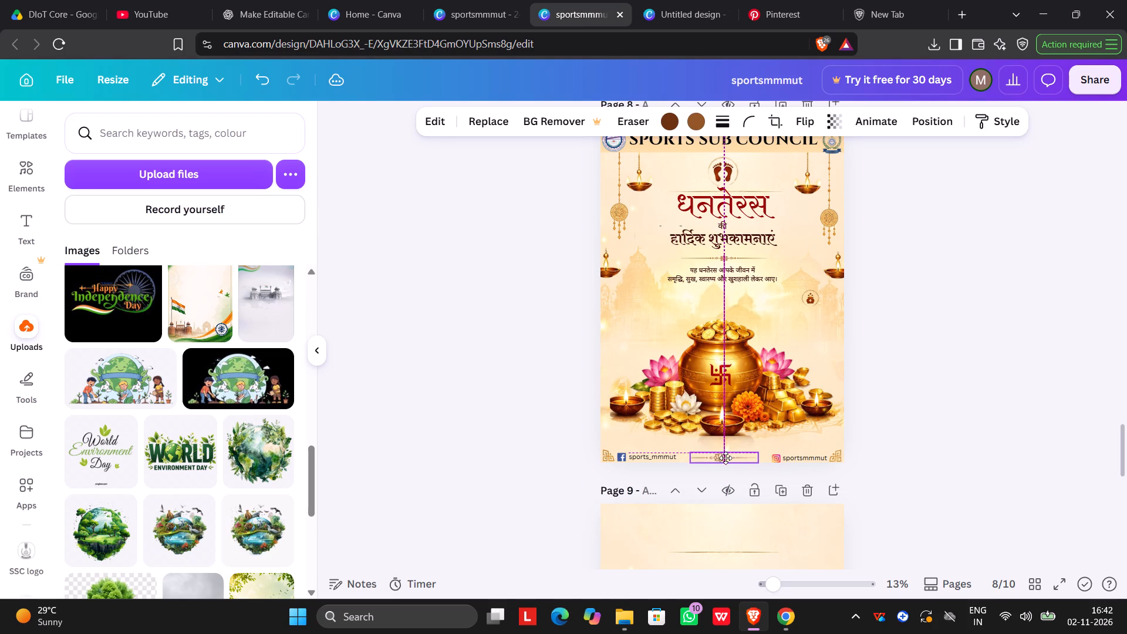
left_click_drag(726, 458, 724, 458)
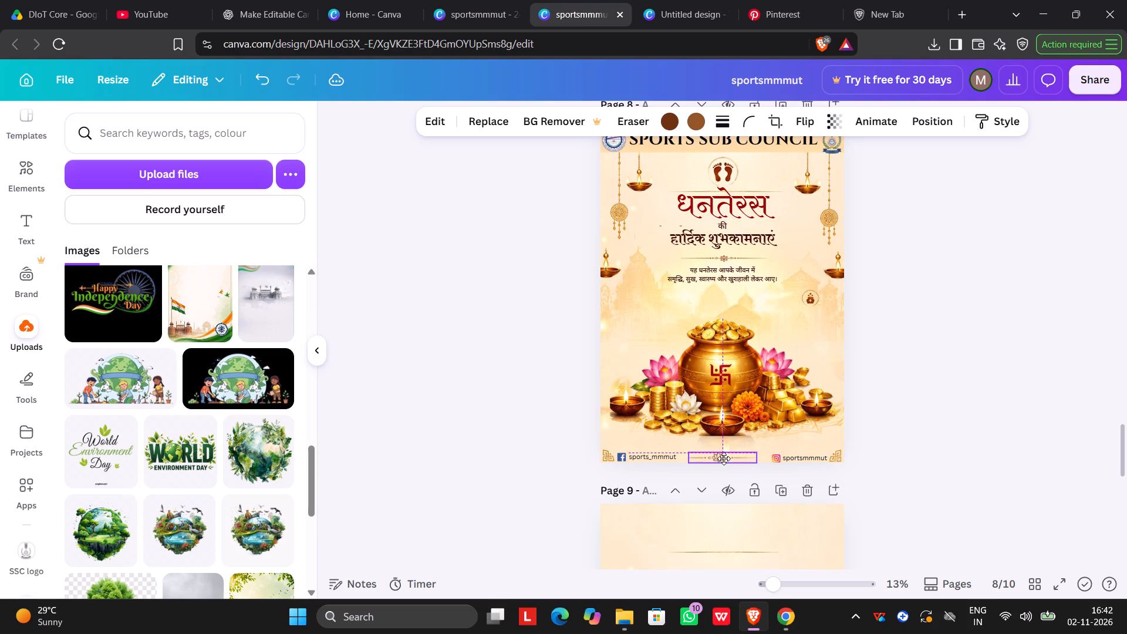
left_click_drag(724, 458, 724, 456)
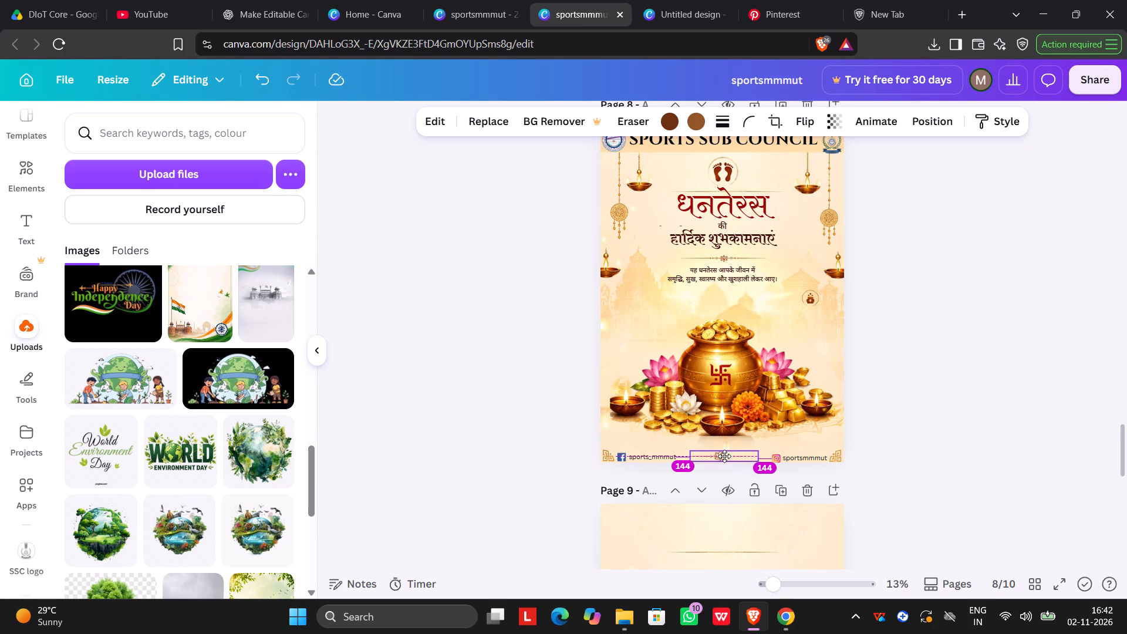
left_click_drag(724, 456, 725, 457)
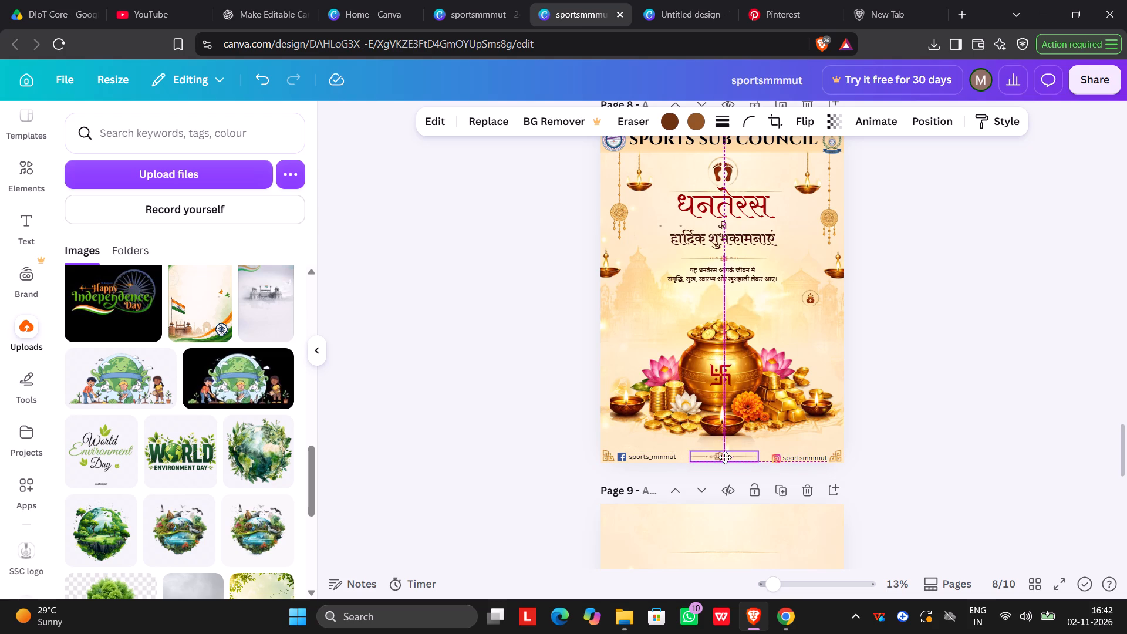
left_click_drag(725, 457, 728, 456)
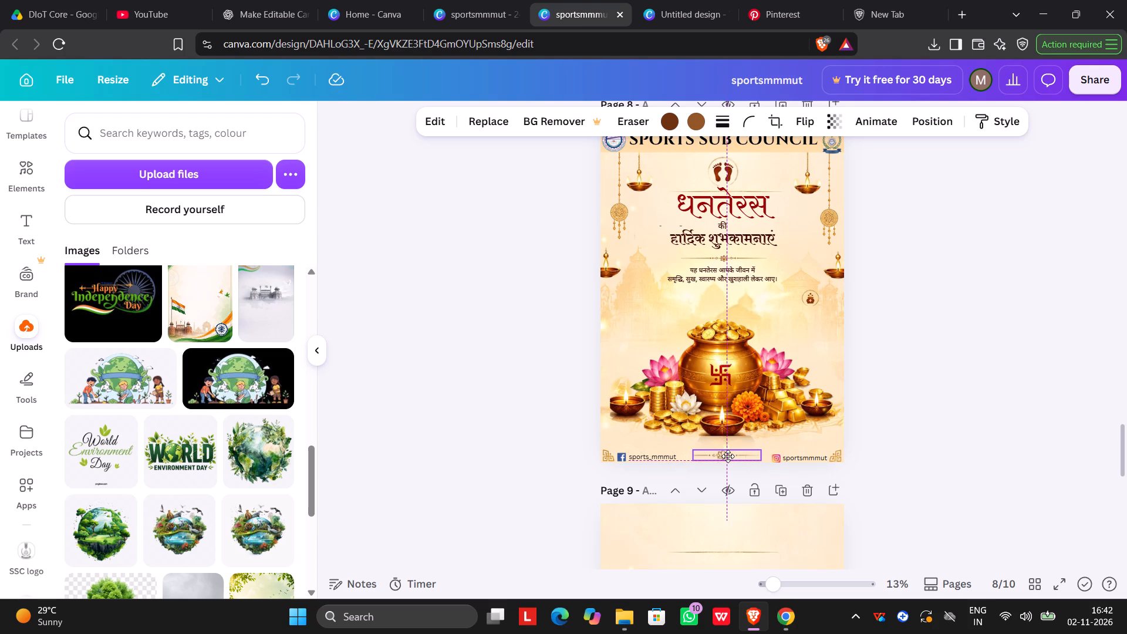
left_click_drag(728, 456, 730, 456)
left_click(959, 443)
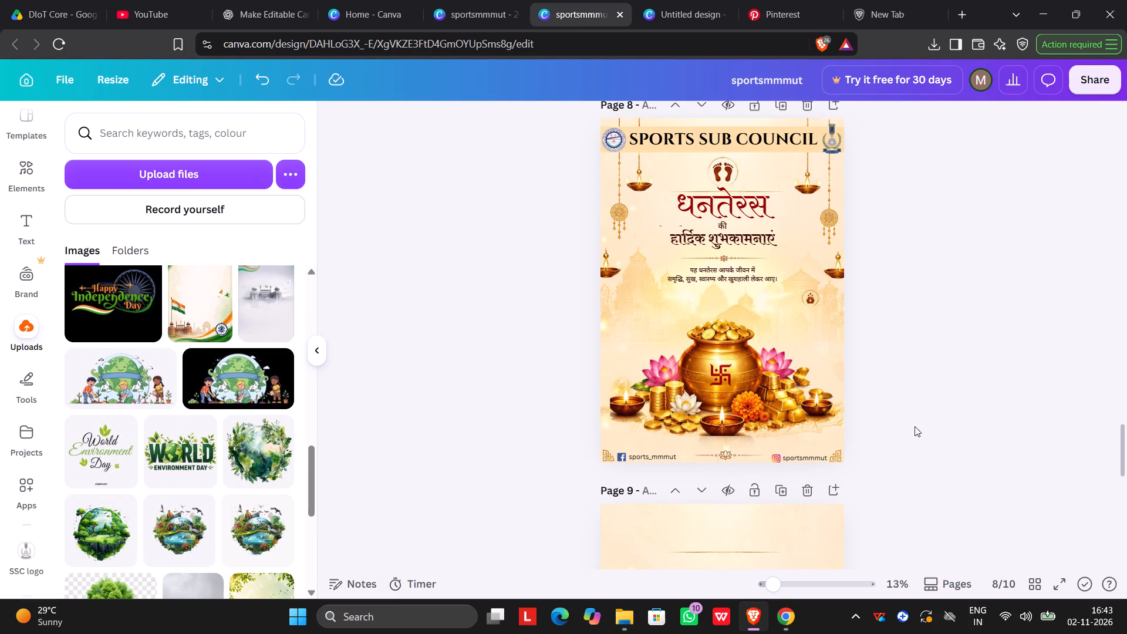
Nudge the lotus divider in the page 8 footer down and back up to level it between the two social handles.
left_click(751, 458)
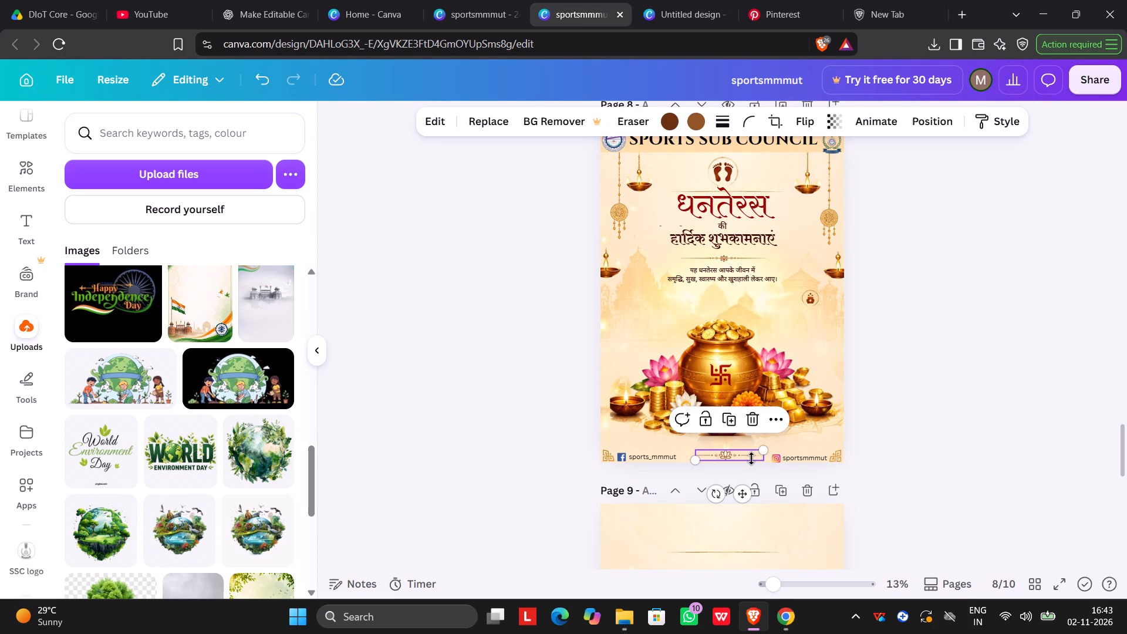
key("Down")
key("Down")
key("Down")
key("Down")
key("Down")
key("Down")
key("Down")
key("Down")
key("Down")
key("Down")
key("Down")
key("Down")
key("Down")
key("Down")
key("Down")
key("Down")
key("Down")
key("Down")
key("Down")
key("Down")
key("Down")
key("Down")
key("Down")
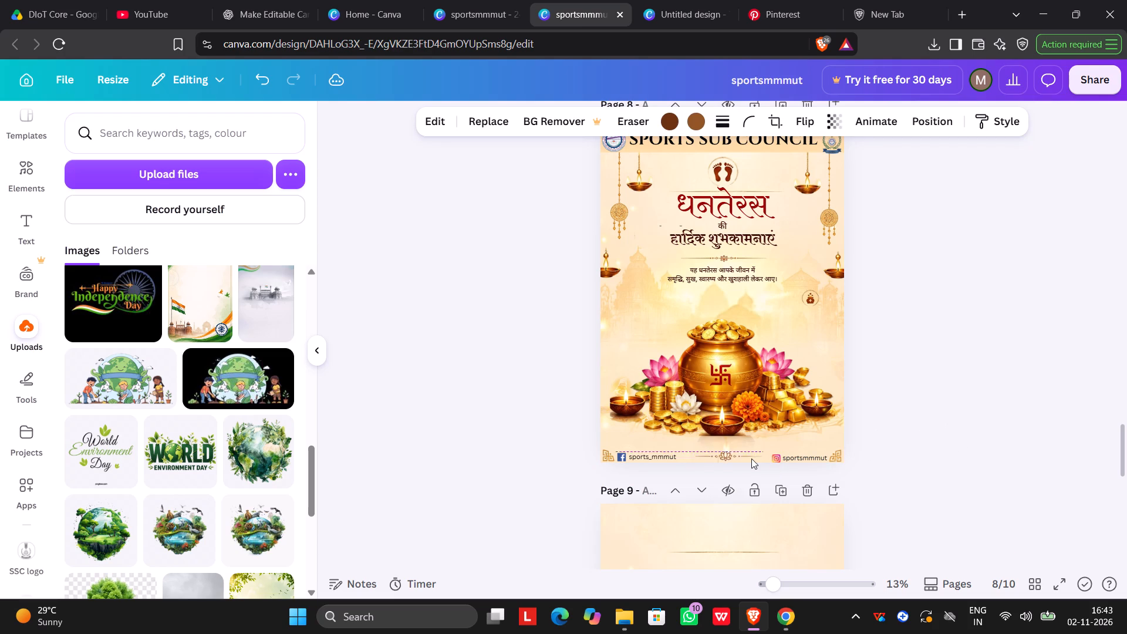
key("Down")
key("Down")
key("Down")
key("Down")
key("Down")
key("Down")
key("Down")
key("Down")
key("Down")
key("Up")
key("Up")
key("Up")
key("Up")
key("Up")
key("Up")
key("Up")
key("Up")
key("Up")
key("Up")
key("Up")
key("Up")
key("Up")
key("Up")
key("Up")
key("Up")
key("Up")
key("Up")
key("Up")
key("Up")
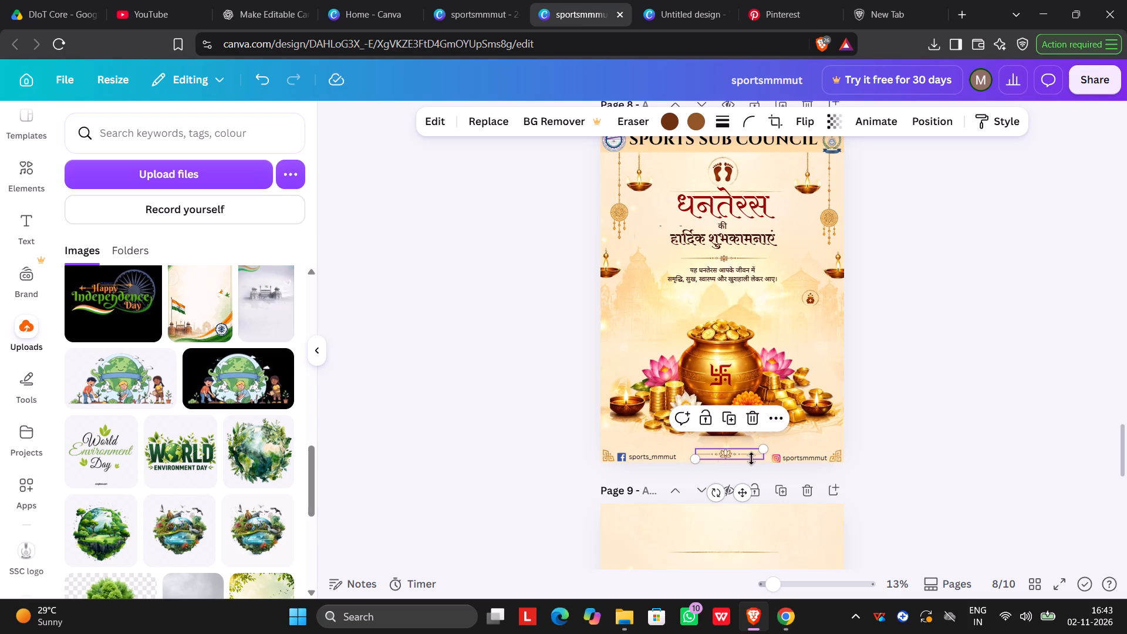
left_click(927, 407)
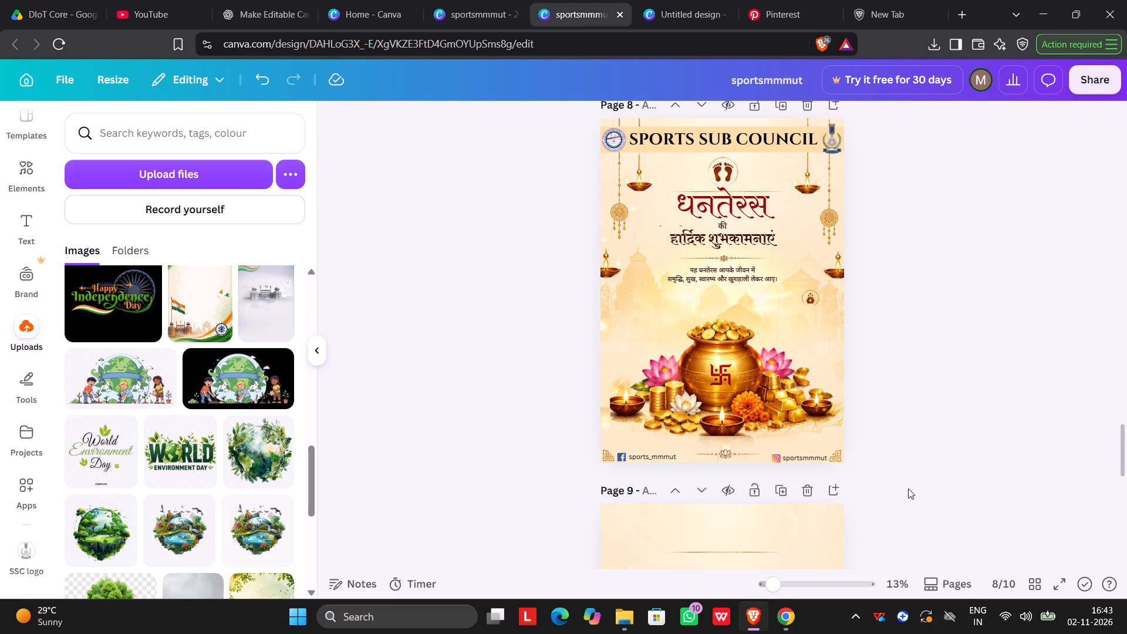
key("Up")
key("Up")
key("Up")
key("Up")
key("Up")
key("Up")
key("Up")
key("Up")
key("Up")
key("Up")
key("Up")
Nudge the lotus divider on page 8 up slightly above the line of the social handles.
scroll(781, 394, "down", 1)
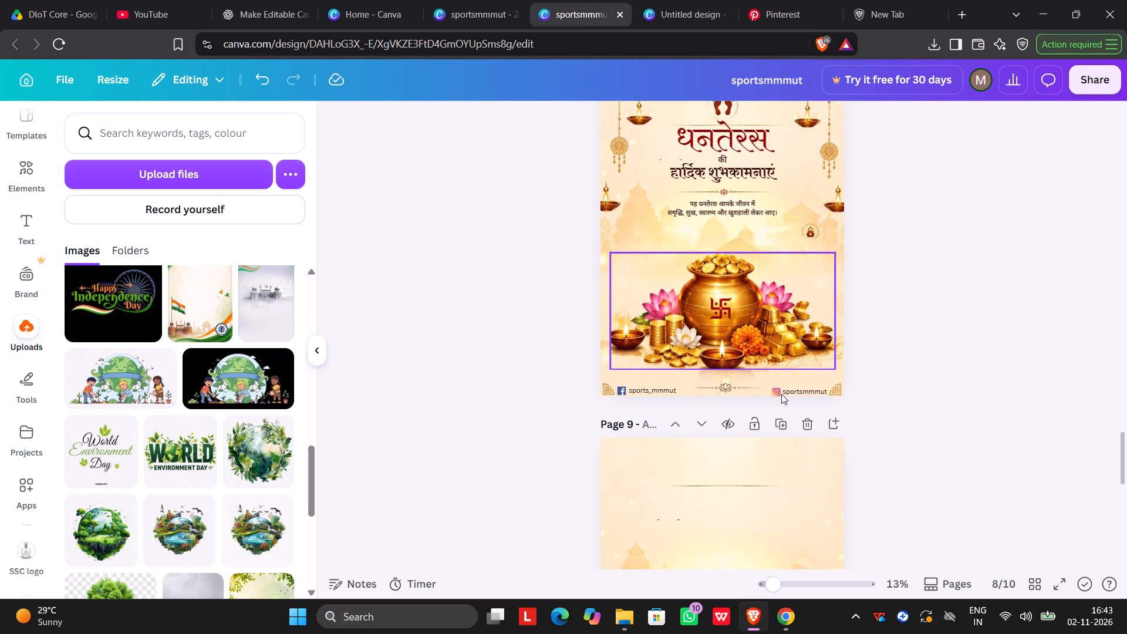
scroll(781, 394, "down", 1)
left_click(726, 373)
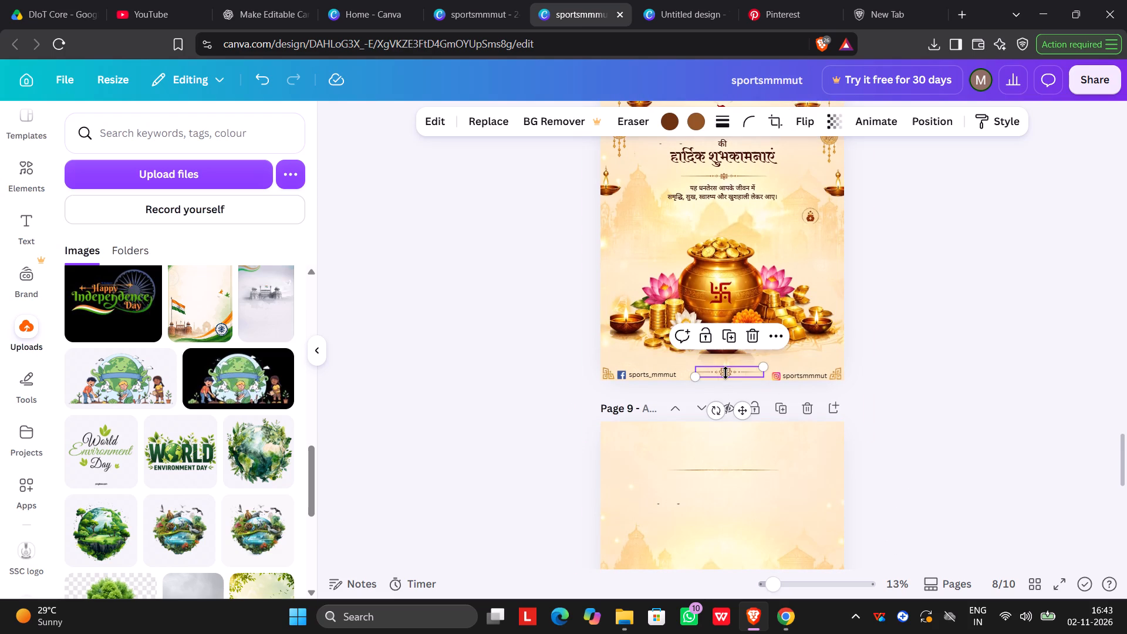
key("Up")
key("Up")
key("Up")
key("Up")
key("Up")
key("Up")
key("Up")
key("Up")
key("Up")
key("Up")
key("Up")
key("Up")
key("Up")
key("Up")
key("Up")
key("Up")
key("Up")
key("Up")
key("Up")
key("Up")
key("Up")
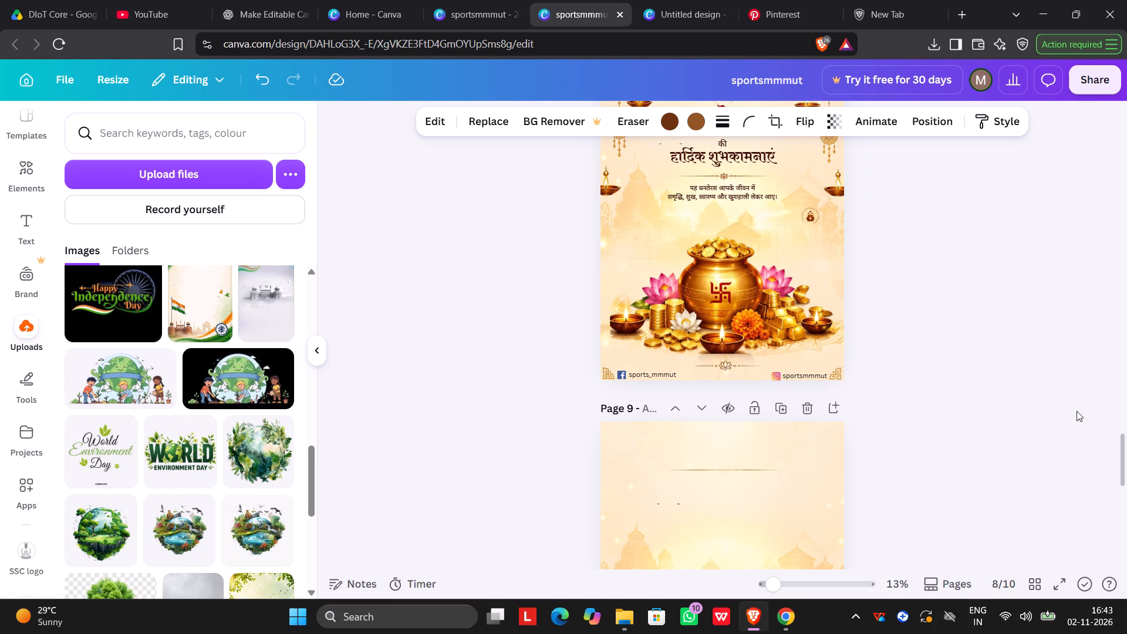
Nudge the lotus divider in the page 8 footer down and back up to line it up with the two social handles.
key("Down")
key("Down")
key("Down")
key("Down")
key("Down")
key("Down")
key("Down")
key("Down")
key("Down")
key("Down")
key("Down")
key("Down")
key("Down")
key("Down")
key("Down")
key("Down")
key("Down")
key("Down")
key("Down")
key("Down")
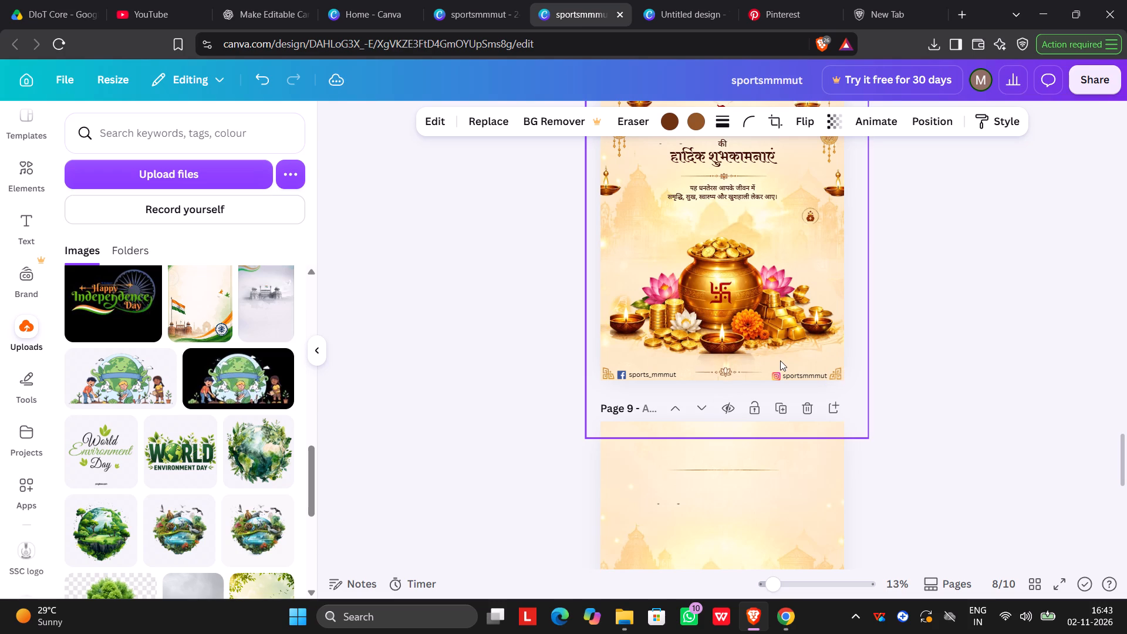
key("Down")
key("Down")
key("Down")
key("Down")
key("Down")
key("Down")
key("Down")
key("Down")
key("Down")
key("Down")
key("Down")
key("Down")
key("Down")
key("Down")
key("Down")
key("Down")
key("Down")
key("Down")
key("Down")
key("Down")
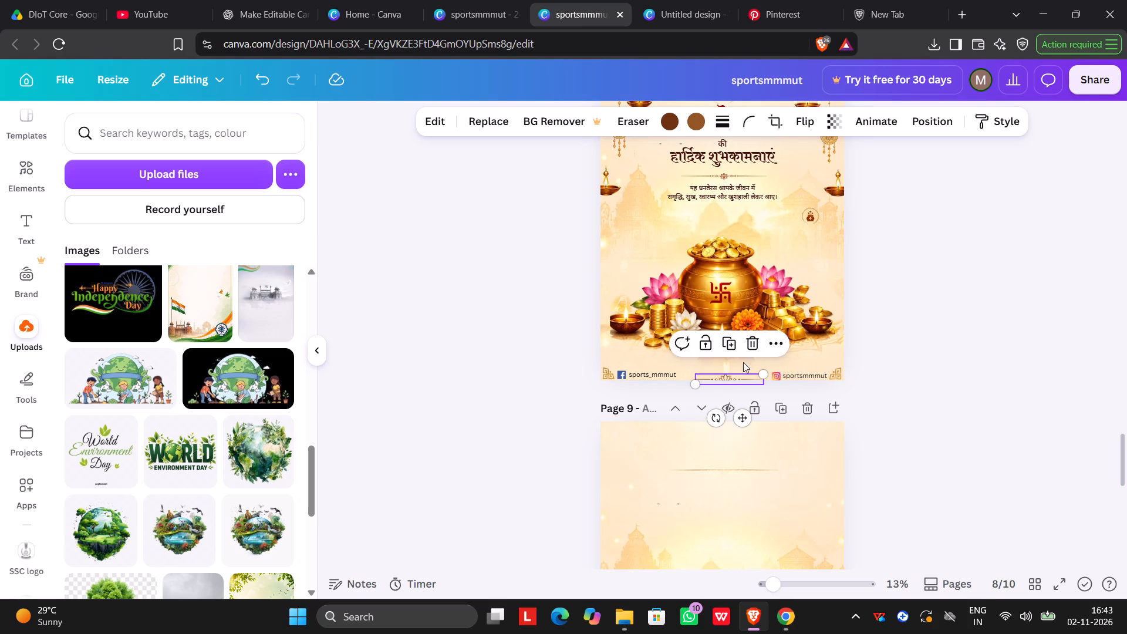
key("Up")
key("Up")
key("Up")
key("Up")
key("Up")
key("Up")
key("Up")
key("Up")
key("Up")
key("Up")
key("Up")
key("Up")
key("Up")
key("Up")
key("Up")
key("Up")
key("Up")
key("Up")
key("Up")
key("Up")
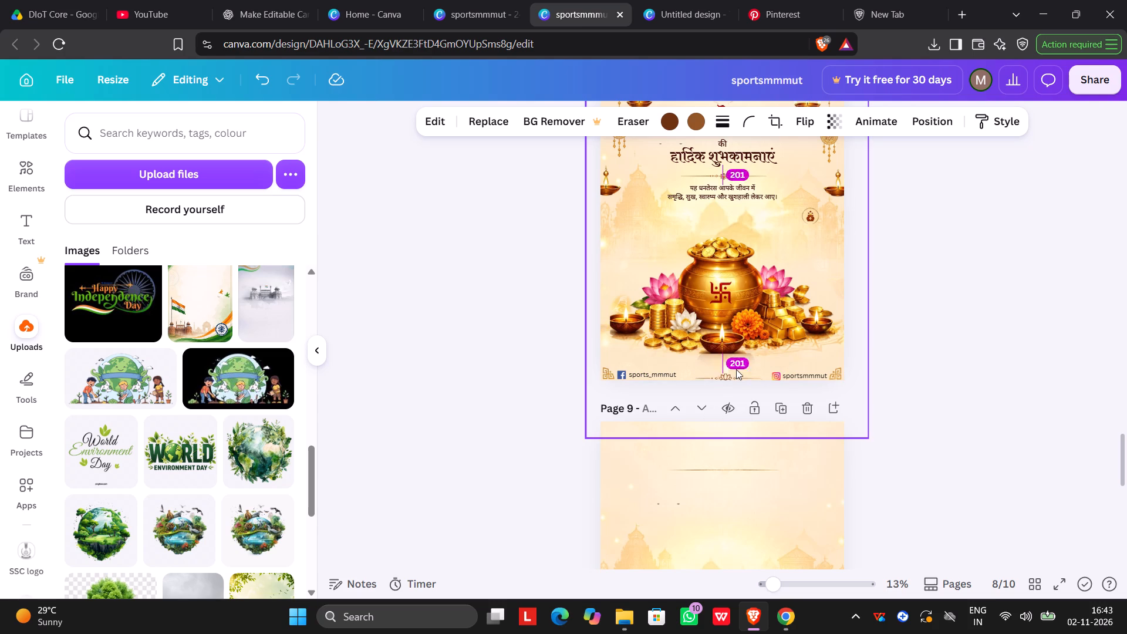
key("Up")
key("Up")
key("Up")
key("Up")
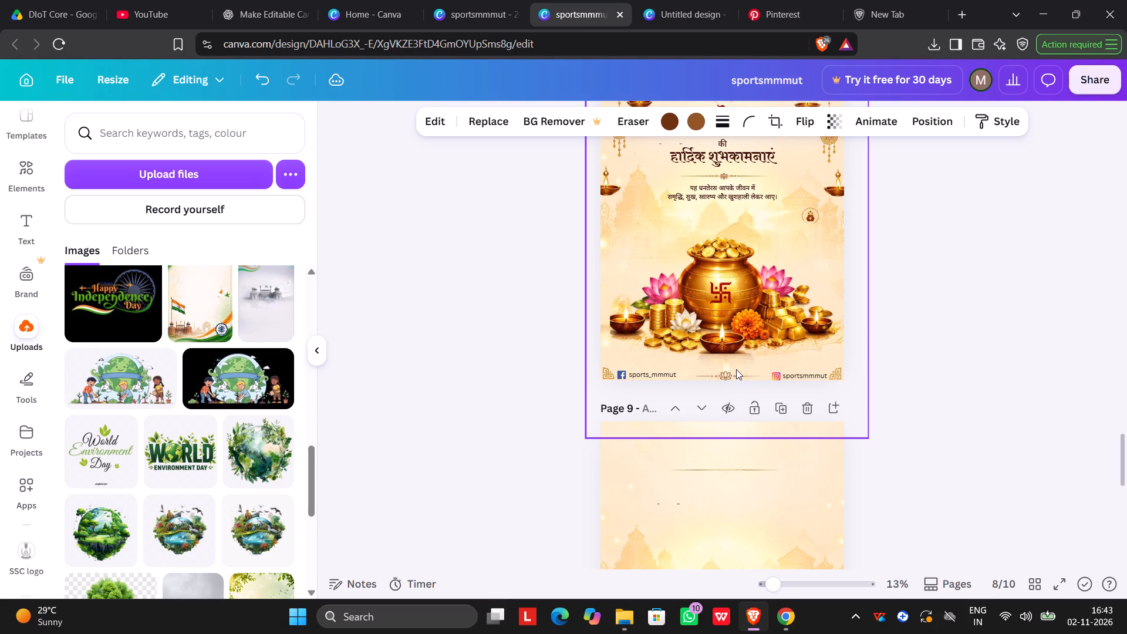
left_click(983, 425)
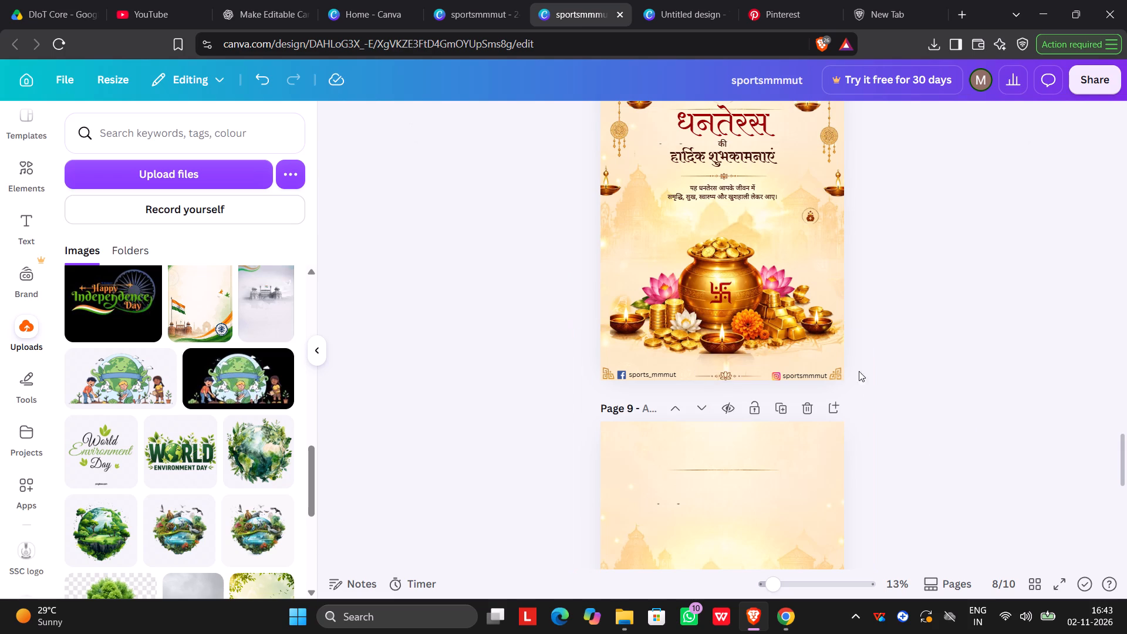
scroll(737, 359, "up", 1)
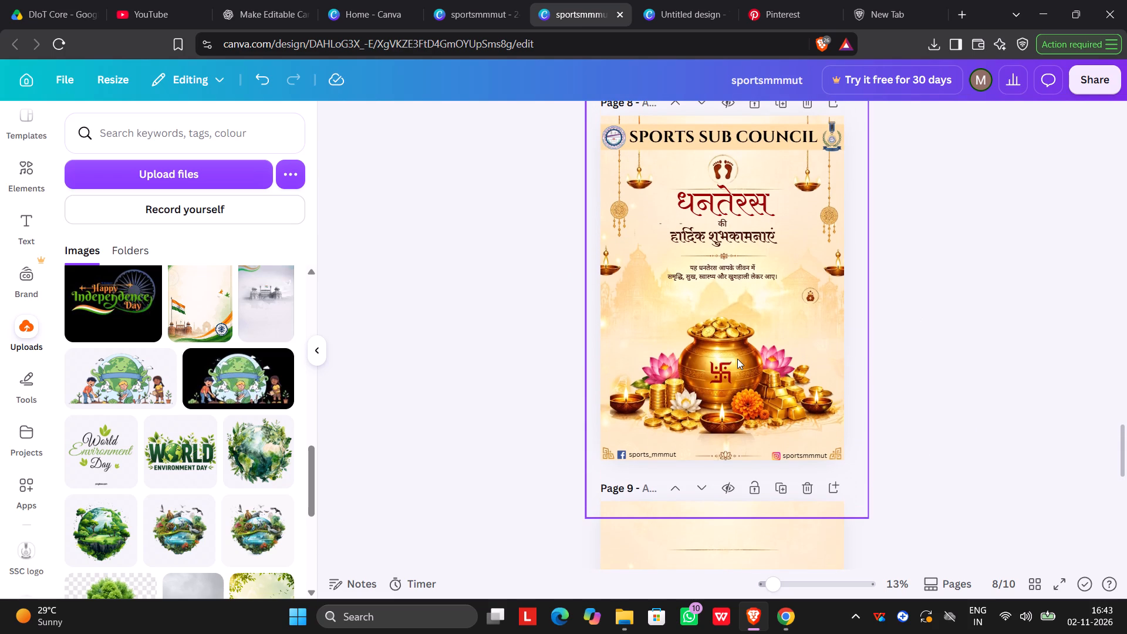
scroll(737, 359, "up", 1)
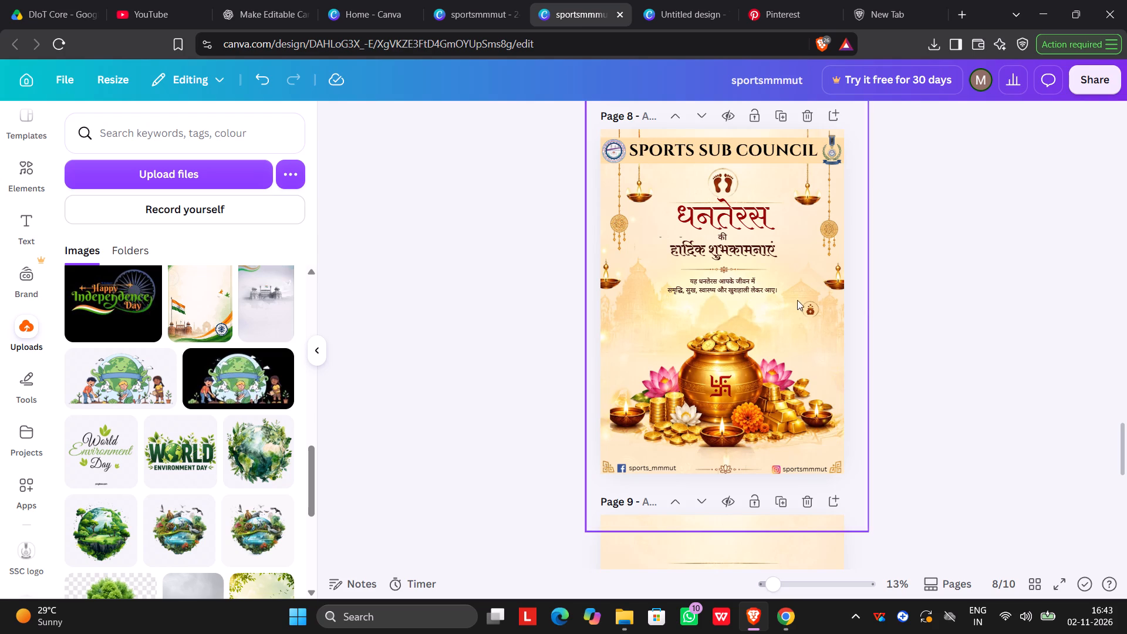